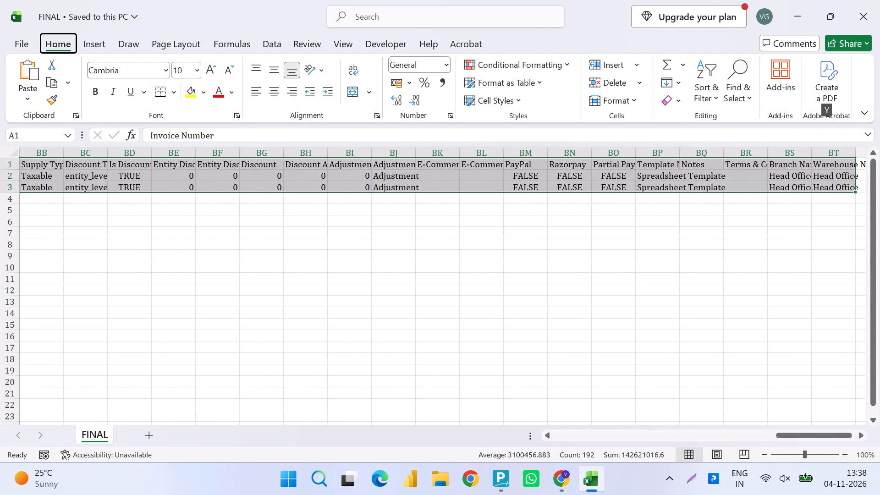
# AutoFit the widths of all the selected invoice data columns in the FINAL sheet.
pyautogui.write('oi')
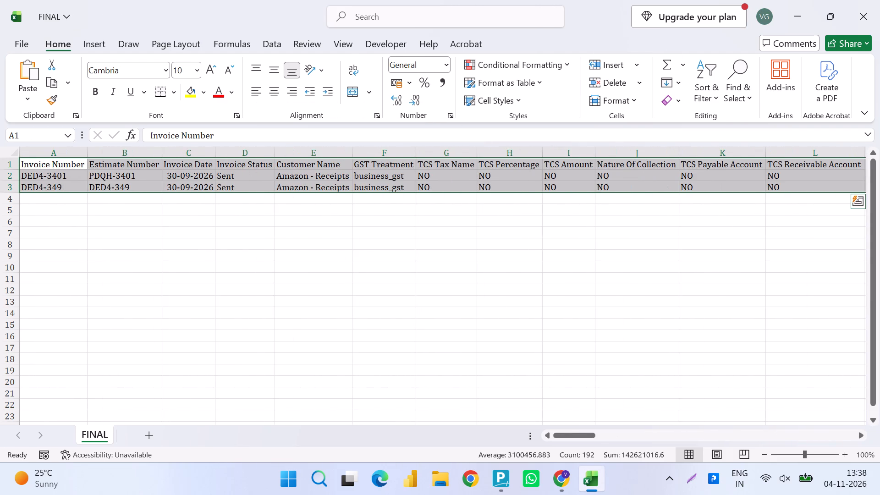
# In the Item Tax % column, fill invoice DED4-349's cell from the one above, and enter 5 as a plain number.
pyautogui.press('Down')
pyautogui.press('Right')
pyautogui.press('Right')
pyautogui.press('Right')
pyautogui.press('Right')
pyautogui.press('Right')
pyautogui.press('Right')
pyautogui.press('Right')
pyautogui.press('Right')
pyautogui.press('Right')
pyautogui.press('Right')
pyautogui.press('Right')
pyautogui.press('Right')
pyautogui.press('Right')
pyautogui.press('Right')
pyautogui.press('Right')
pyautogui.press('Right')
pyautogui.press('Right')
pyautogui.press('Right')
pyautogui.press('Right')
pyautogui.press('Right')
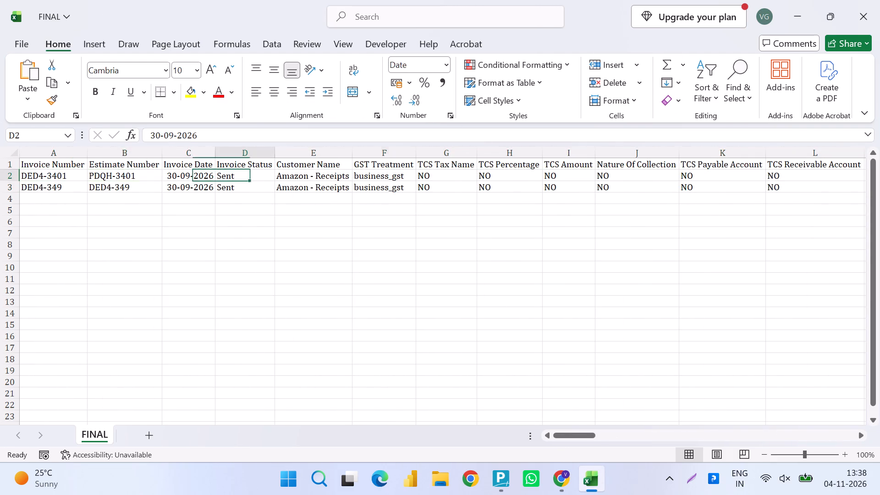
pyautogui.press('Right')
pyautogui.press('Right')
pyautogui.press('Right')
pyautogui.press('Right')
pyautogui.press('Right')
pyautogui.press('Right')
pyautogui.press('Right')
pyautogui.press('Right')
pyautogui.press('Right')
pyautogui.press('Right')
pyautogui.press('Right')
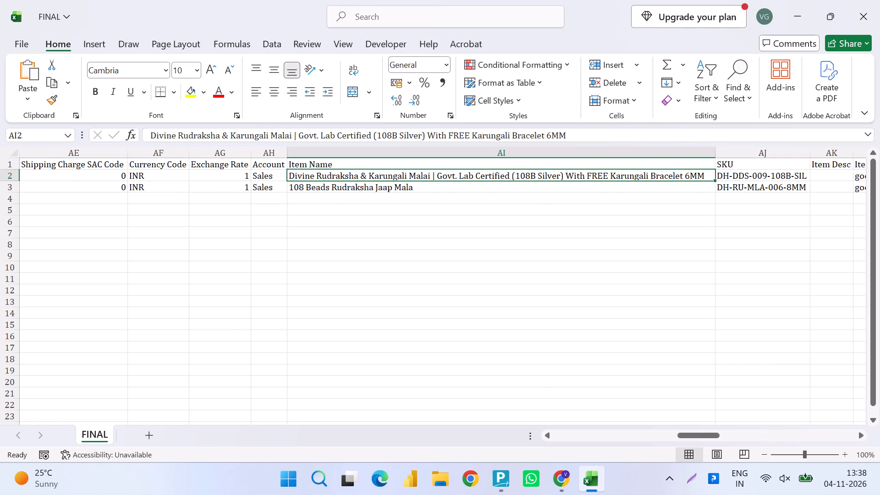
pyautogui.press('Right')
pyautogui.press('Right')
pyautogui.press('Right')
pyautogui.press('Right')
pyautogui.press('Right')
pyautogui.press('Right')
pyautogui.press('Right')
pyautogui.press('Right')
pyautogui.press('Right')
pyautogui.press('Right')
pyautogui.press('Right')
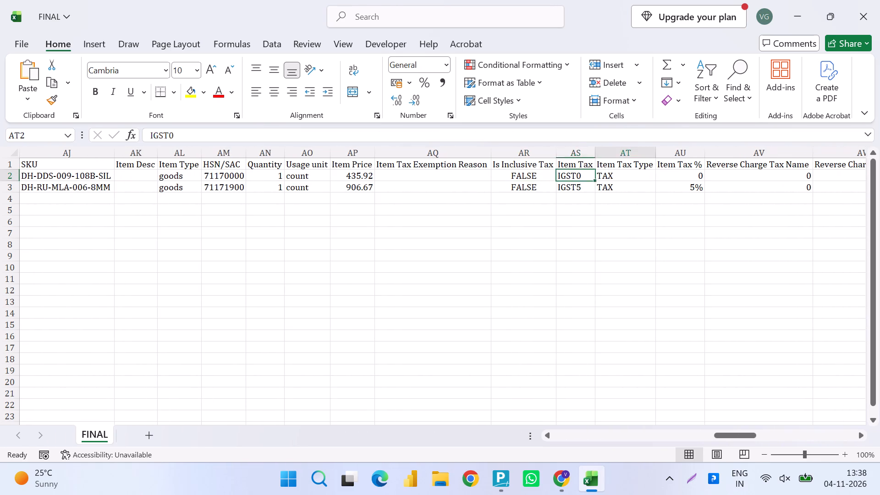
pyautogui.press('Right')
pyautogui.press('Right')
pyautogui.press('Right')
pyautogui.press('Right')
pyautogui.press('Left')
pyautogui.press('Left')
pyautogui.press('Left')
pyautogui.press('Down')
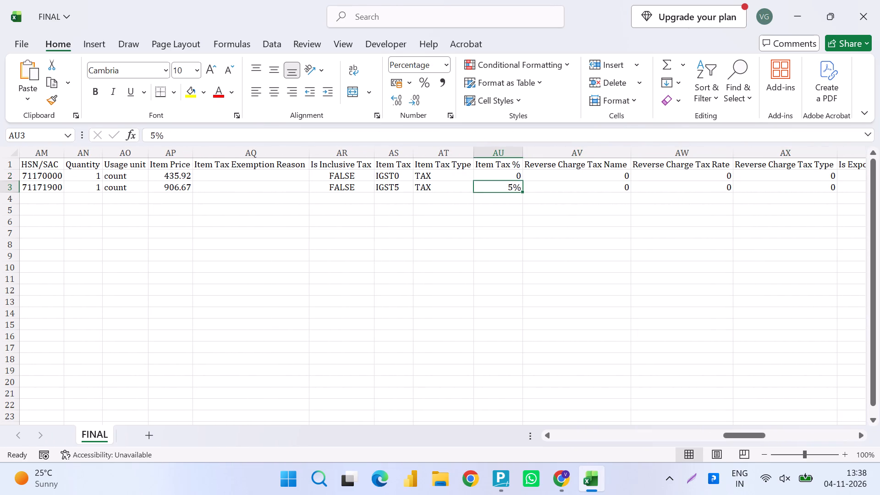
pyautogui.press('Up')
pyautogui.press('Down')
pyautogui.hotkey('ctrl', 'd')
pyautogui.press('5')
pyautogui.press('Return')
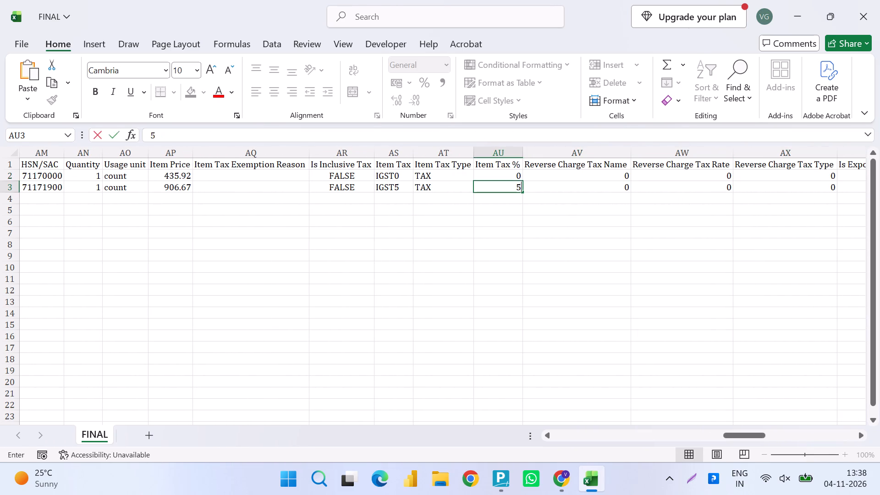
# Save the FINAL file and close it.
pyautogui.hotkey('ctrl', 's')
pyautogui.click(879, 0)
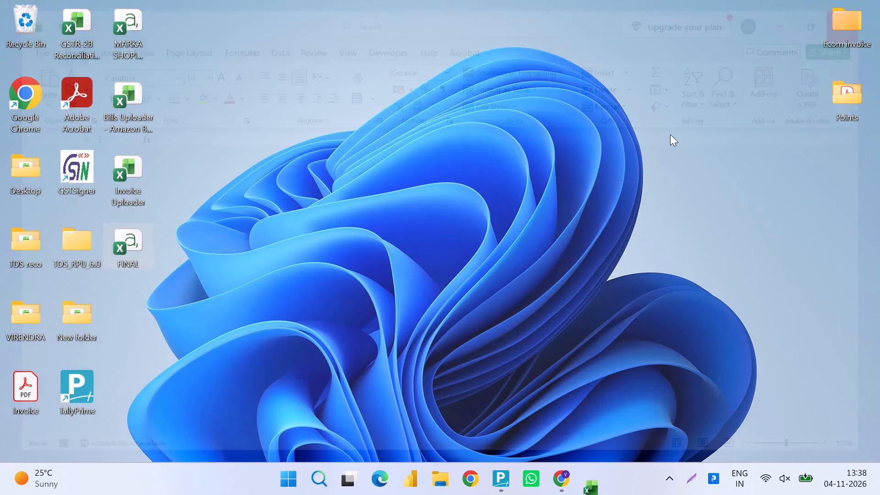
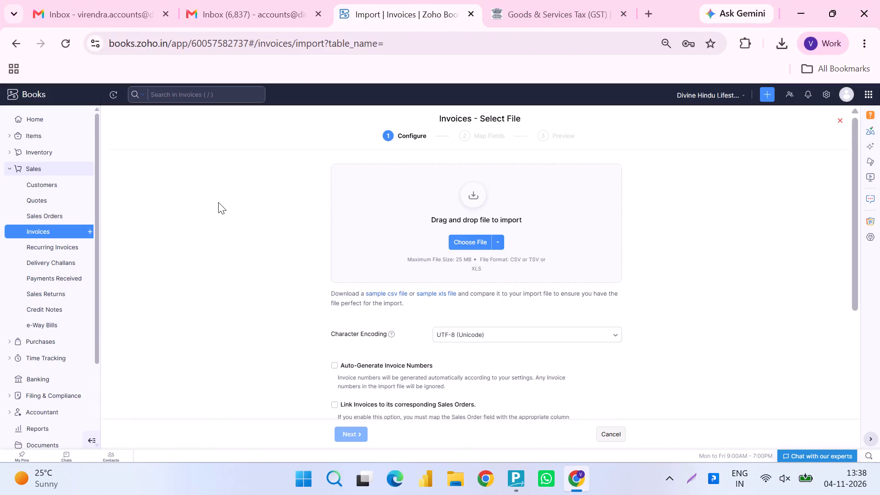
# Choose the FINAL.csv file from the Desktop as the file for the invoice import.
pyautogui.click(459, 238)
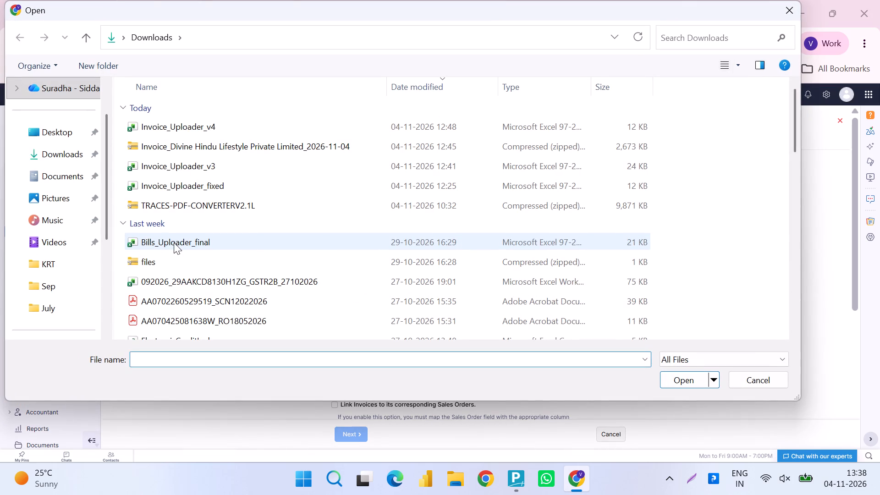
pyautogui.click(43, 136)
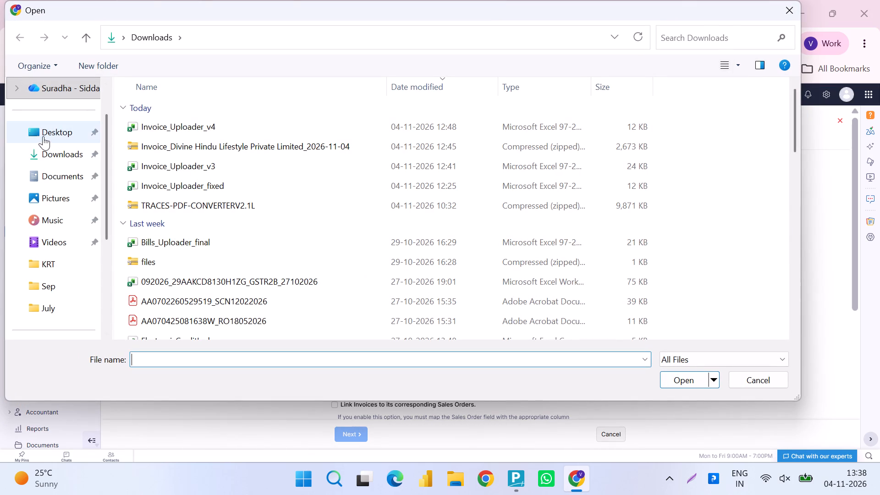
pyautogui.doubleClick(170, 102)
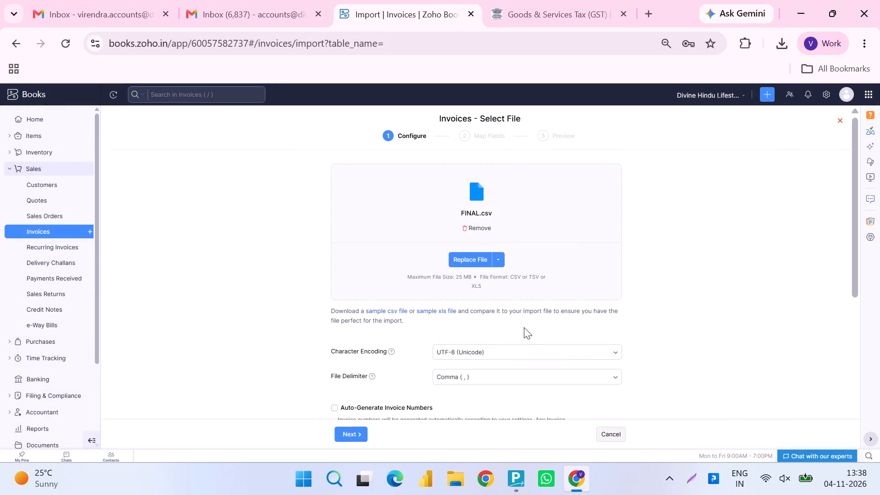
# Continue to the import preview with the auto-selected field mapping and expand the details of the skipped records.
pyautogui.click(359, 427)
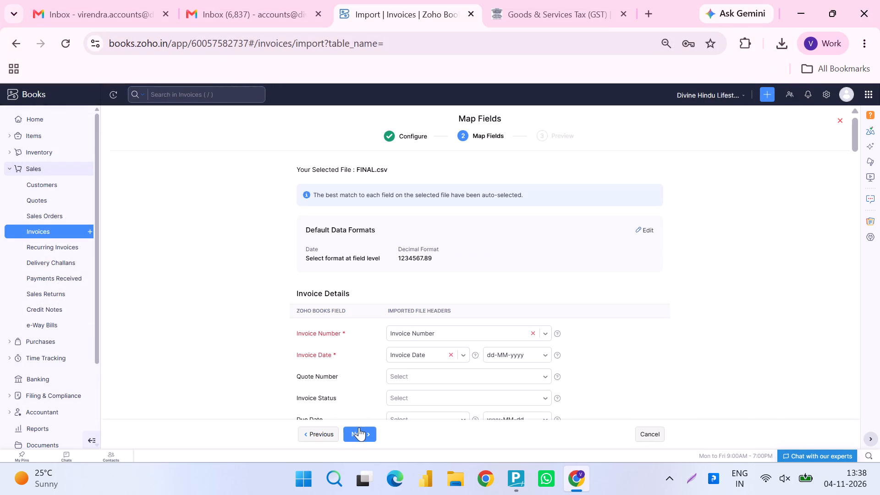
pyautogui.hscroll(6, 419, 369)
pyautogui.click(361, 429)
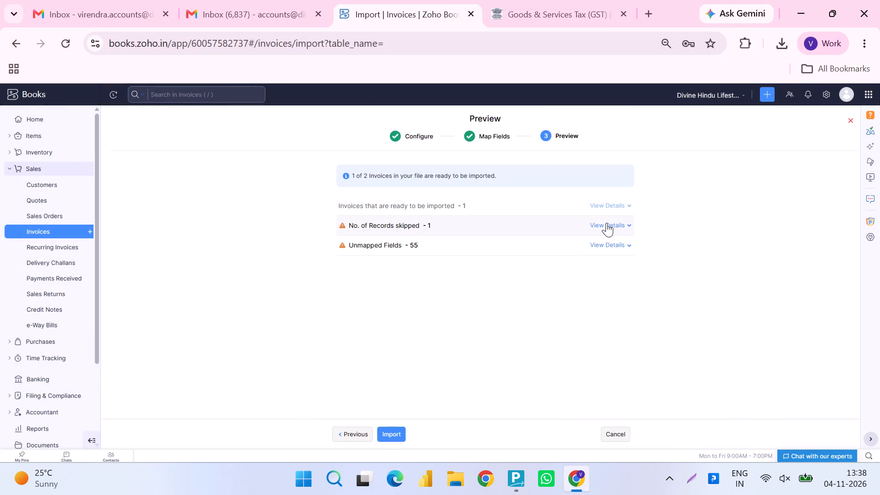
pyautogui.click(606, 223)
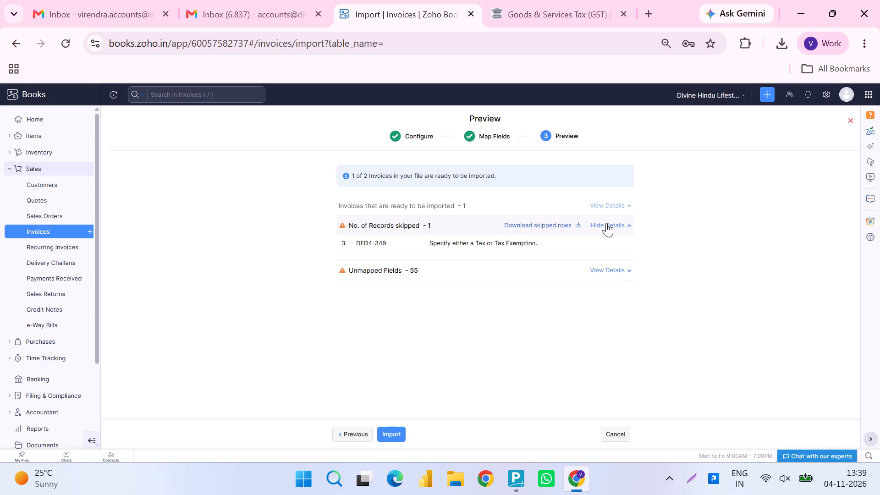
# Switch to the Windows desktop and open the FINAL file.
pyautogui.hotkey('alt', 'Tab')
pyautogui.press('super+d')
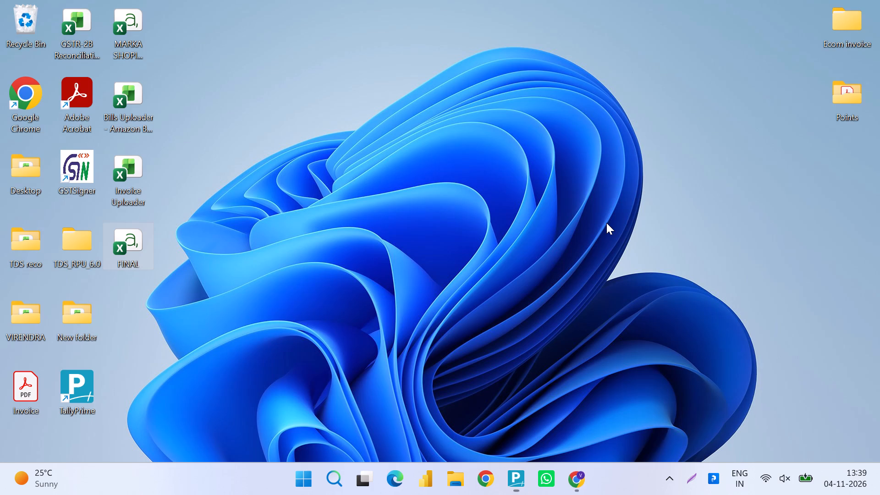
pyautogui.press('Up')
pyautogui.press('Down')
pyautogui.press('Return')
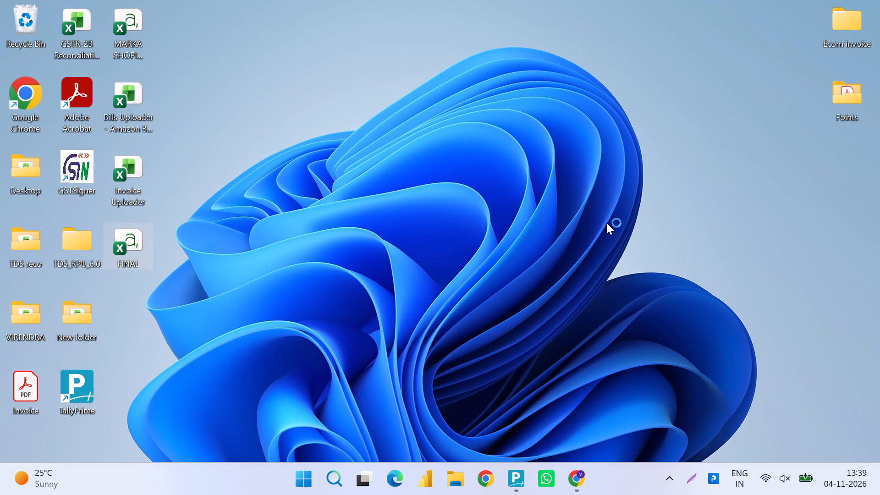
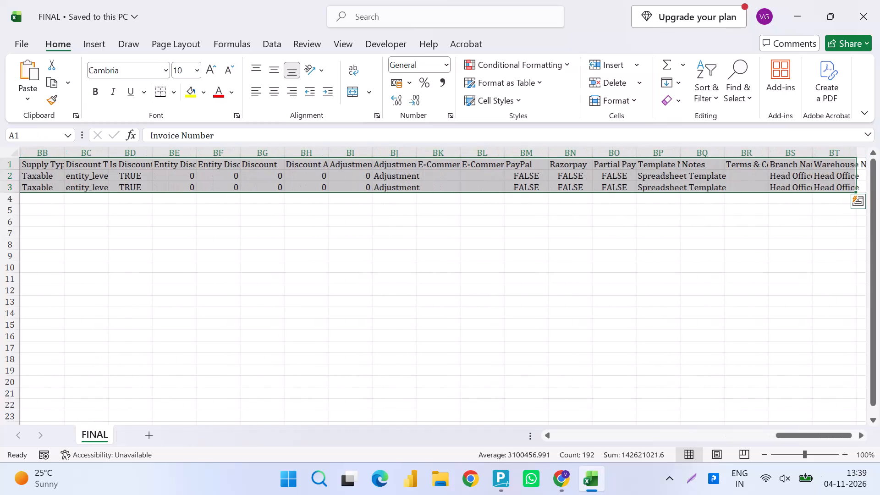
# Autofit the column widths of all the selected invoice data.
pyautogui.hotkey('alt', 'h')
pyautogui.write('oi')
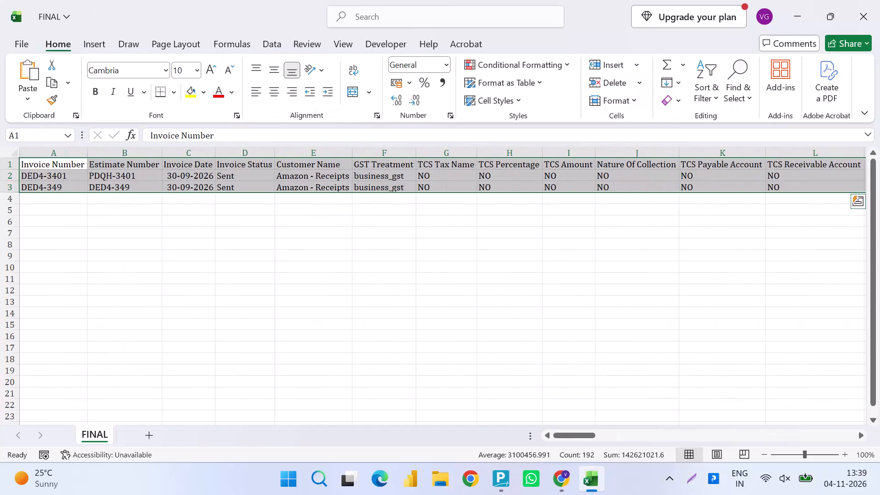
# Look through the invoice columns up to Item Tax and examine the tax entries in rows 2 and 3.
pyautogui.press('Right')
pyautogui.press('Right')
pyautogui.press('Right')
pyautogui.press('Right')
pyautogui.press('Right')
pyautogui.press('Right')
pyautogui.press('Right')
pyautogui.press('Right')
pyautogui.press('Right')
pyautogui.press('Right')
pyautogui.press('Right')
pyautogui.press('Right')
pyautogui.press('Right')
pyautogui.press('Right')
pyautogui.press('Right')
pyautogui.press('Right')
pyautogui.press('Right')
pyautogui.press('Right')
pyautogui.press('Right')
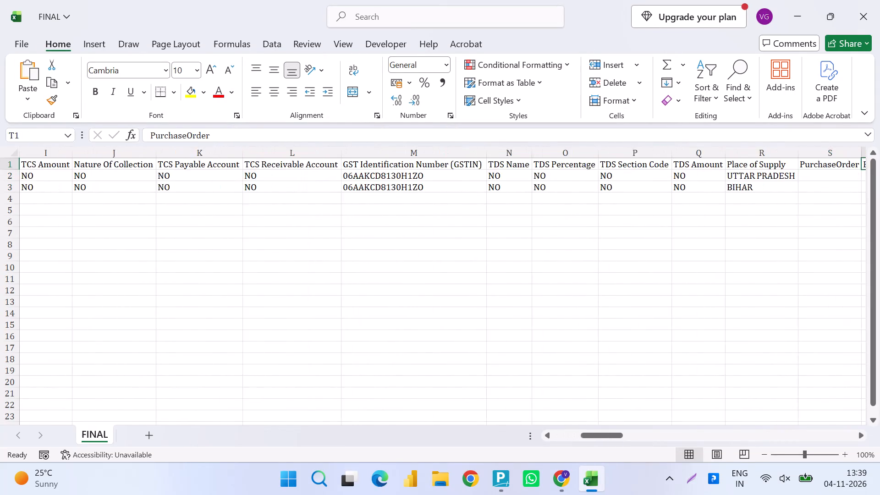
pyautogui.press('Right')
pyautogui.press('Right')
pyautogui.press('Right')
pyautogui.press('Right')
pyautogui.press('Right')
pyautogui.press('Right')
pyautogui.press('Right')
pyautogui.press('Right')
pyautogui.press('Right')
pyautogui.press('Right')
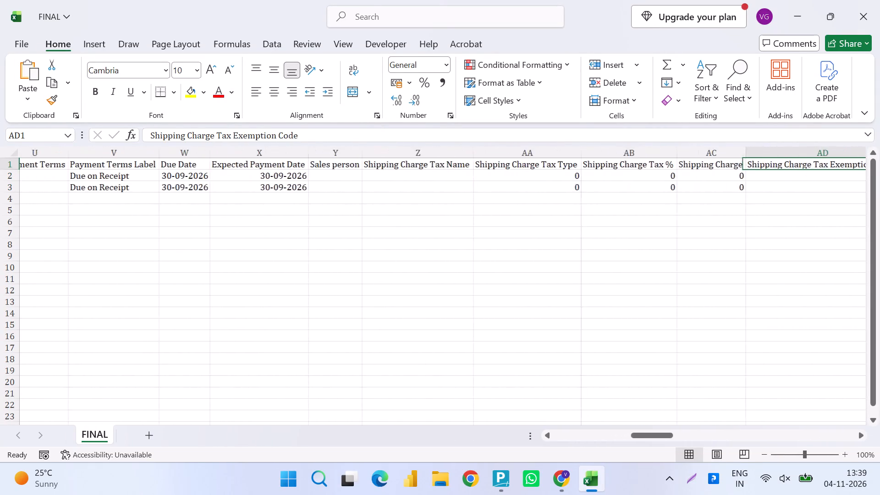
pyautogui.press('Right')
pyautogui.press('Right')
pyautogui.press('Right')
pyautogui.press('Right')
pyautogui.press('Right')
pyautogui.press('Right')
pyautogui.press('Right')
pyautogui.press('Right')
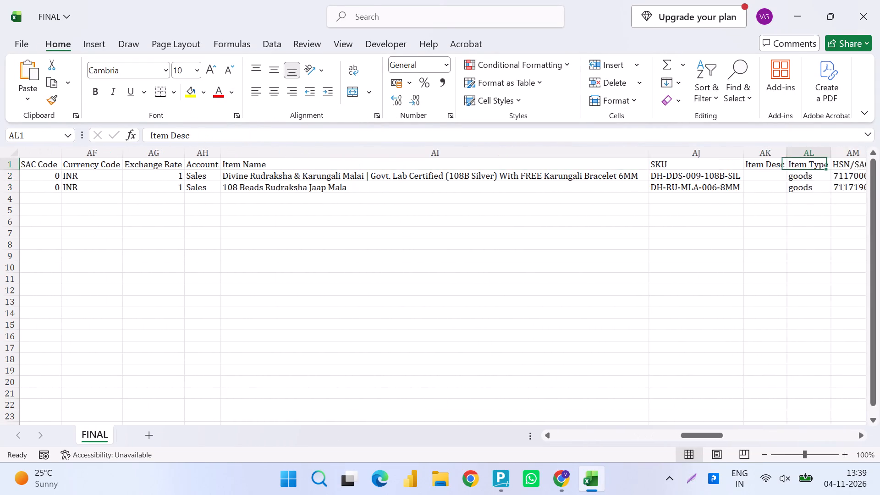
pyautogui.press('Right')
pyautogui.press('Right')
pyautogui.press('Right')
pyautogui.press('Right')
pyautogui.press('Right')
pyautogui.press('Right')
pyautogui.press('Down')
pyautogui.press('Right')
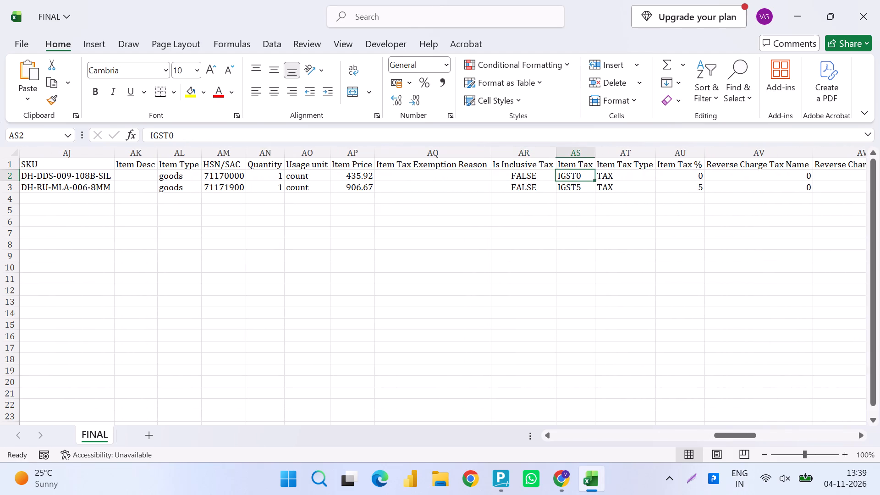
pyautogui.press('Down')
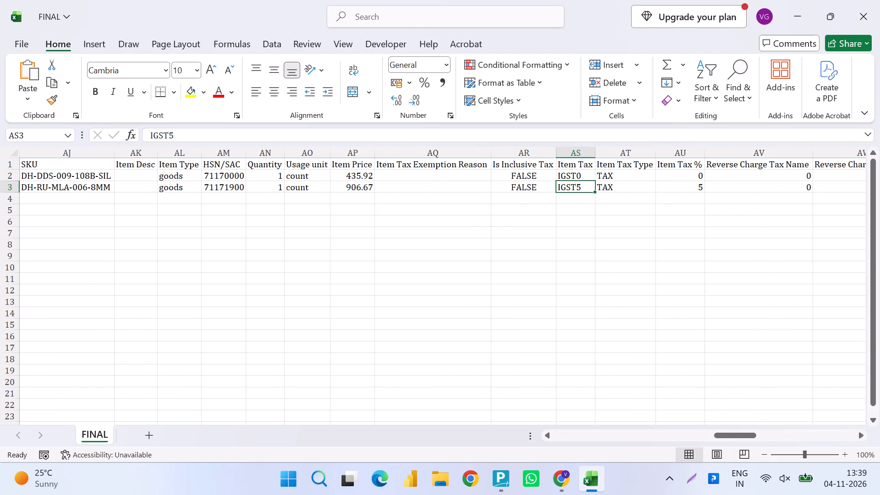
# Check the skipped record's details in the Zoho Books import preview against the item and tax columns of row 3 in FINAL.
pyautogui.hotkey('alt', 'Tab')
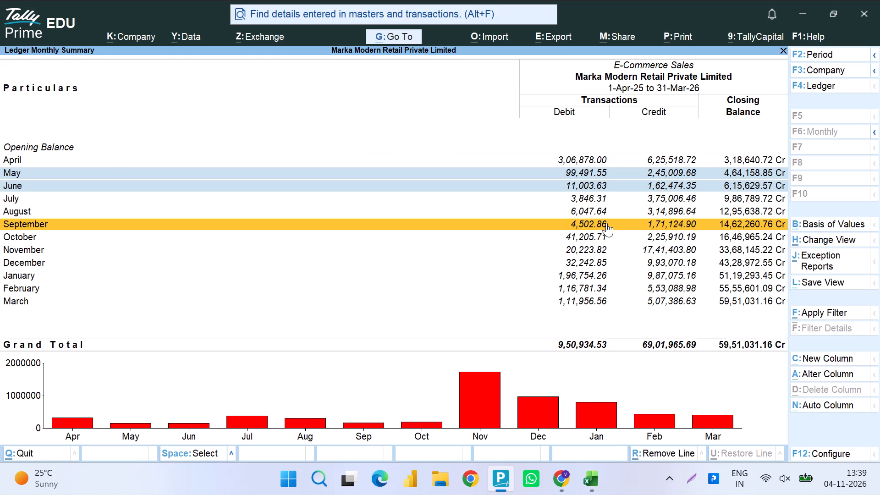
pyautogui.hotkey('alt', 'Tab')
pyautogui.hotkey('alt', 'Tab')
pyautogui.hotkey('alt', 'Tab')
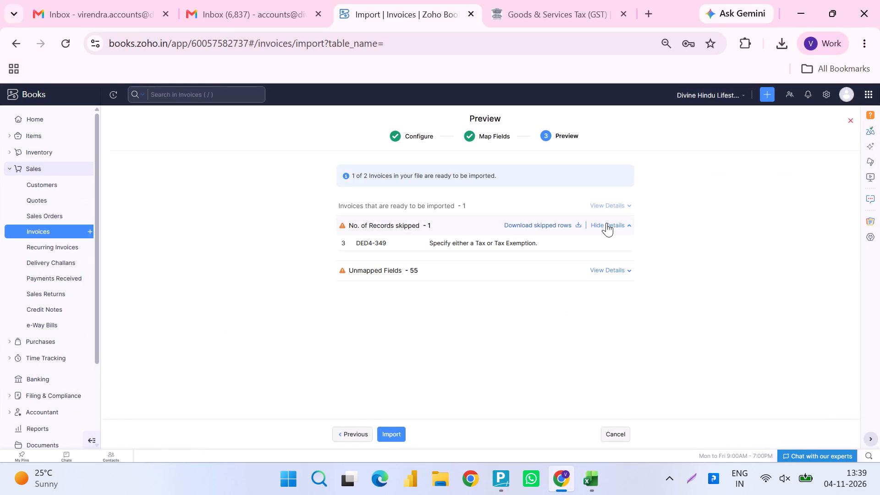
pyautogui.hotkey('alt', 'Tab')
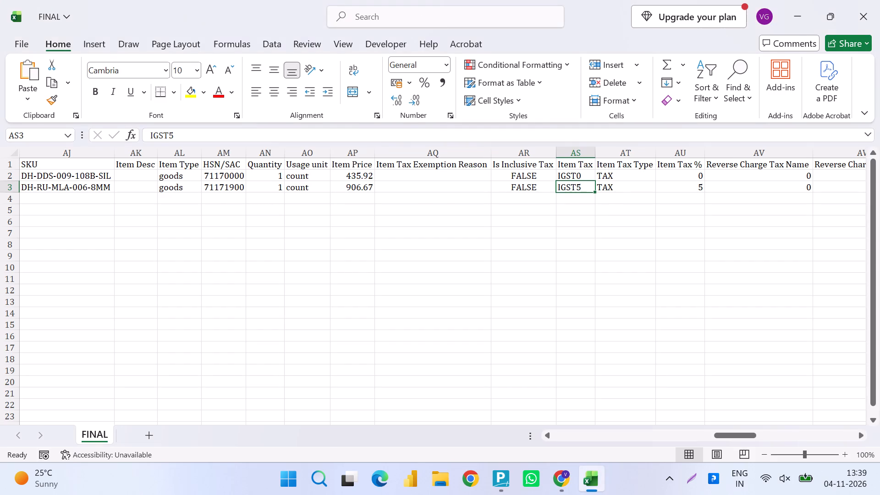
pyautogui.hotkey('alt', 'Tab')
pyautogui.hotkey('alt', 'Tab')
pyautogui.press('Left')
pyautogui.press('Left')
pyautogui.press('Left')
pyautogui.press('Left')
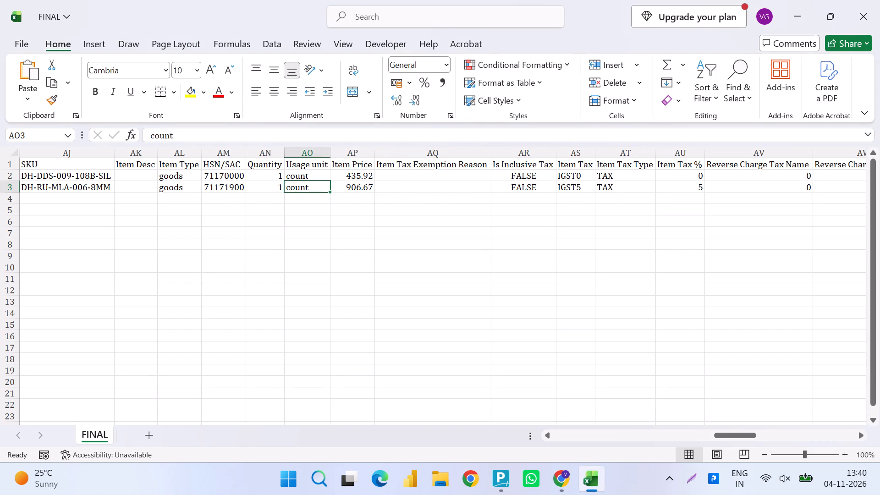
pyautogui.press('Right')
pyautogui.press('Right')
pyautogui.press('Right')
pyautogui.press('Right')
pyautogui.press('Right')
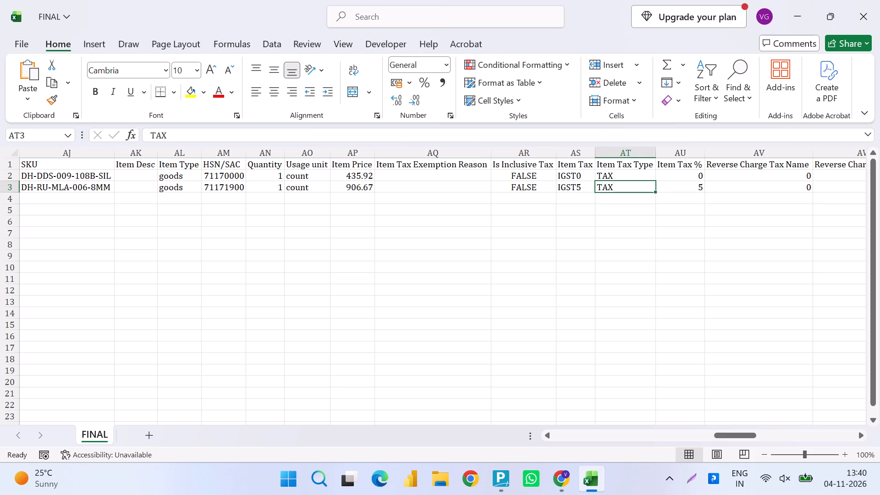
# Save the FINAL file.
pyautogui.hotkey('ctrl', 's')
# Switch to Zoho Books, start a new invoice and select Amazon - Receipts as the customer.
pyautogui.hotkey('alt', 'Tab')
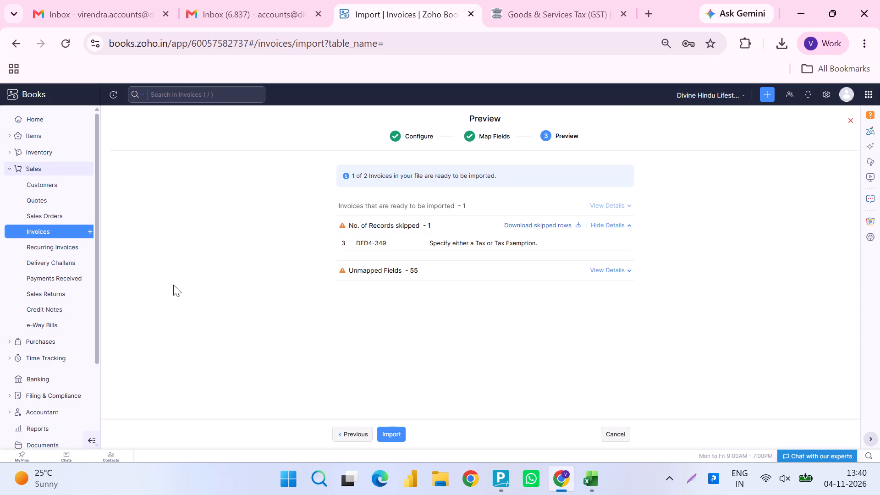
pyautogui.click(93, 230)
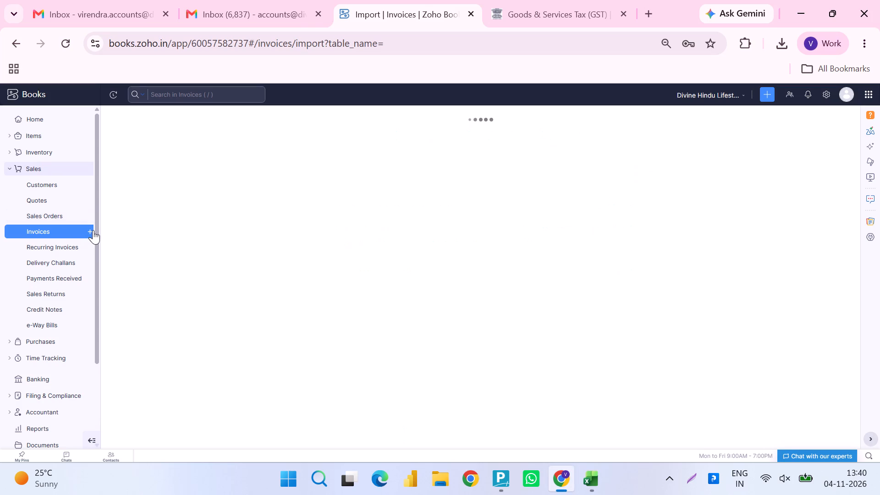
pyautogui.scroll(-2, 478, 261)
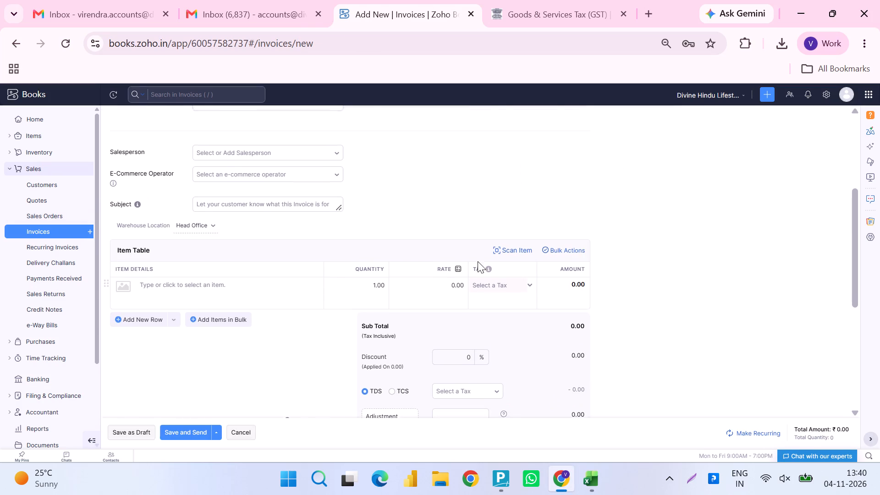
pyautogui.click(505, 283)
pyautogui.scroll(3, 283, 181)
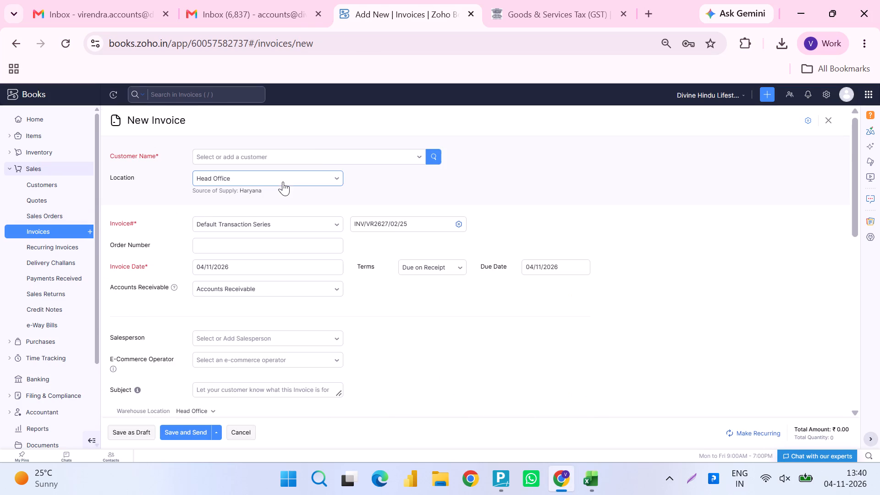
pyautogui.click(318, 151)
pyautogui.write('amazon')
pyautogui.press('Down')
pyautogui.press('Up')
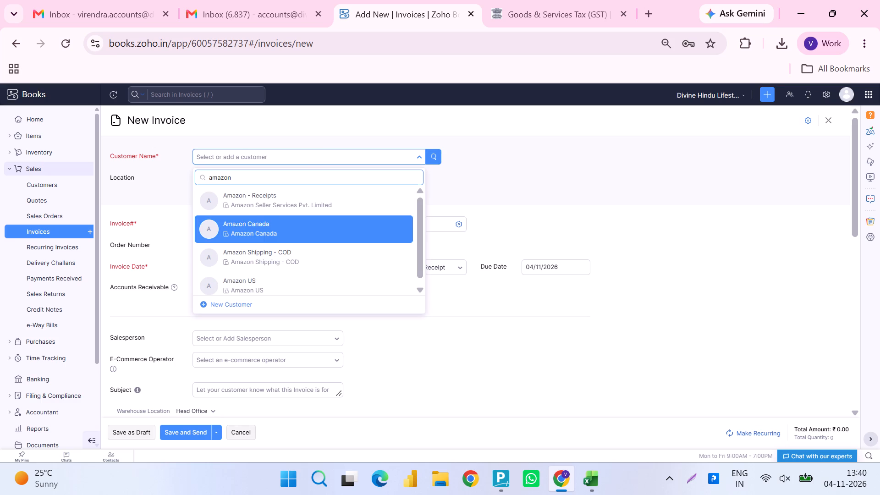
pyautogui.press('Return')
# Examine the tax options available for the first item row of the new invoice.
pyautogui.scroll(-2, 548, 153)
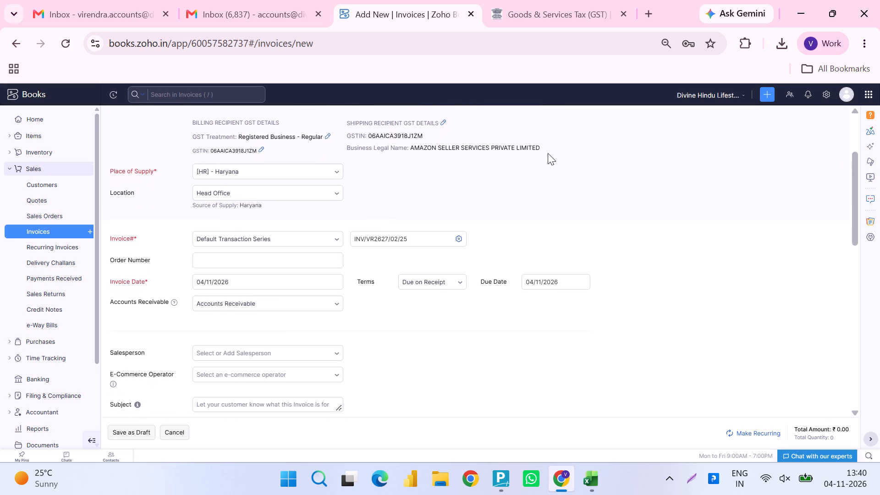
pyautogui.scroll(-3, 548, 153)
pyautogui.click(491, 301)
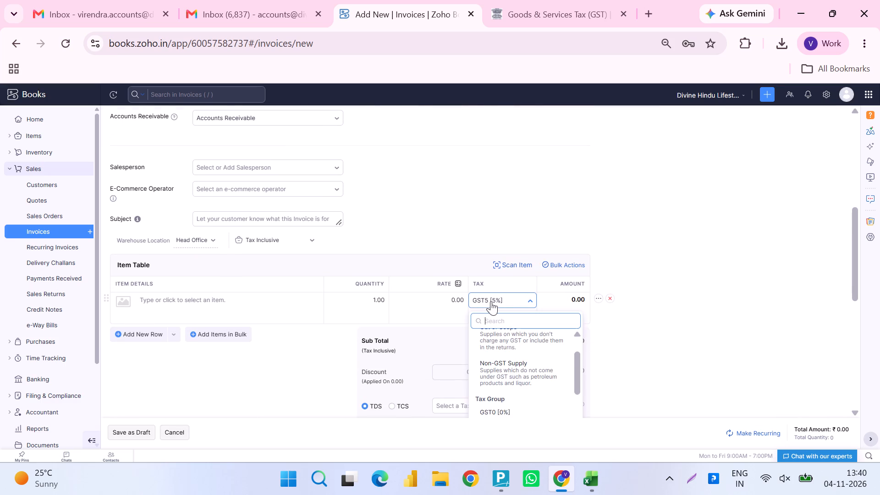
pyautogui.press('Down')
pyautogui.press('Down')
pyautogui.press('Down')
pyautogui.press('Down')
pyautogui.press('Down')
pyautogui.press('Down')
pyautogui.press('Down')
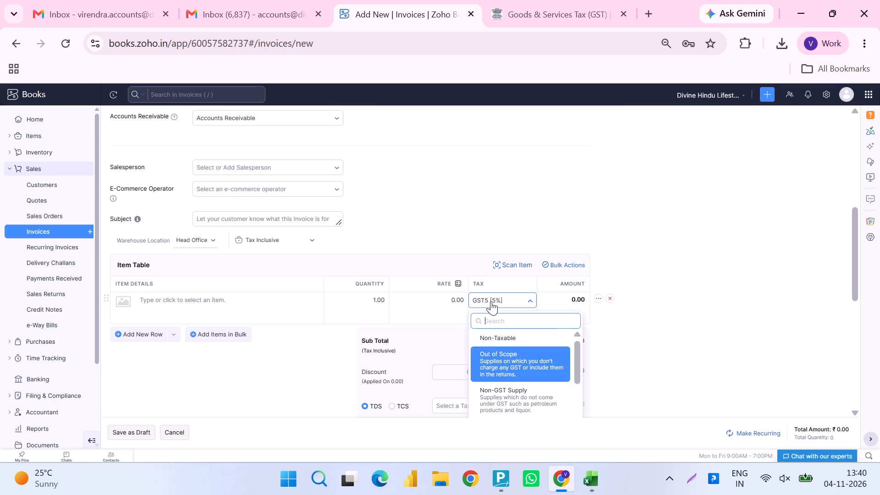
pyautogui.press('Up')
pyautogui.press('Escape')
# In the FINAL file, change the Item Tax in row 3 to GST5, save the file and close it.
pyautogui.hotkey('alt', 'Tab')
pyautogui.press('Left')
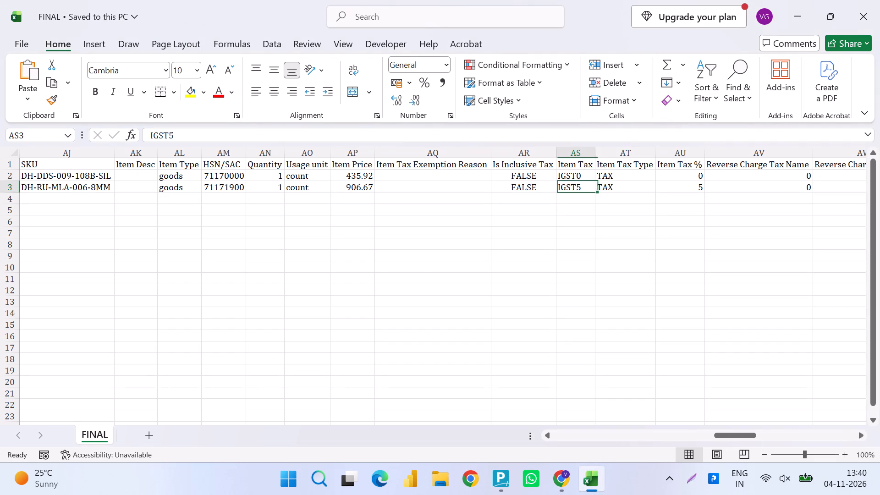
pyautogui.press('F2')
pyautogui.hotkey('ctrl', 'Left')
pyautogui.hotkey('ctrl', 'Left')
pyautogui.hotkey('shift', 'Right')
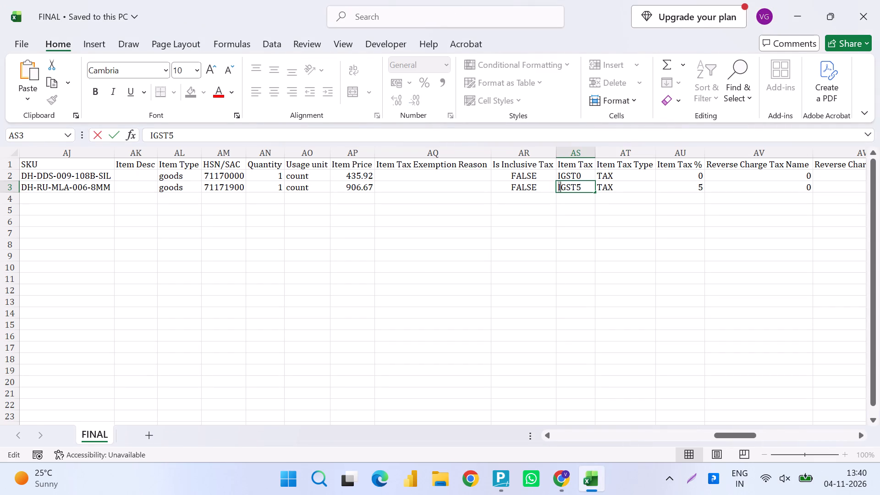
pyautogui.press('Delete')
pyautogui.press('Return')
pyautogui.hotkey('ctrl', 's')
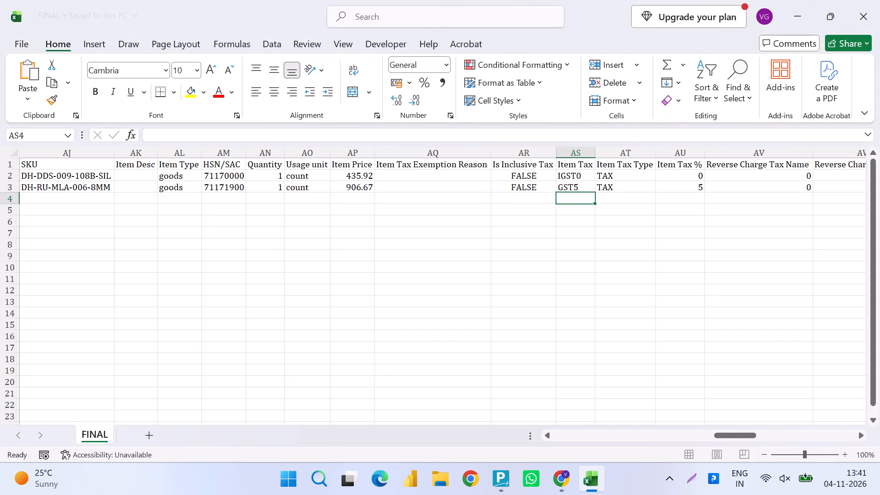
pyautogui.click(879, 0)
# Go back from the new invoice to the invoice import page, discarding the unsaved changes.
pyautogui.hscroll(8, 330, 181)
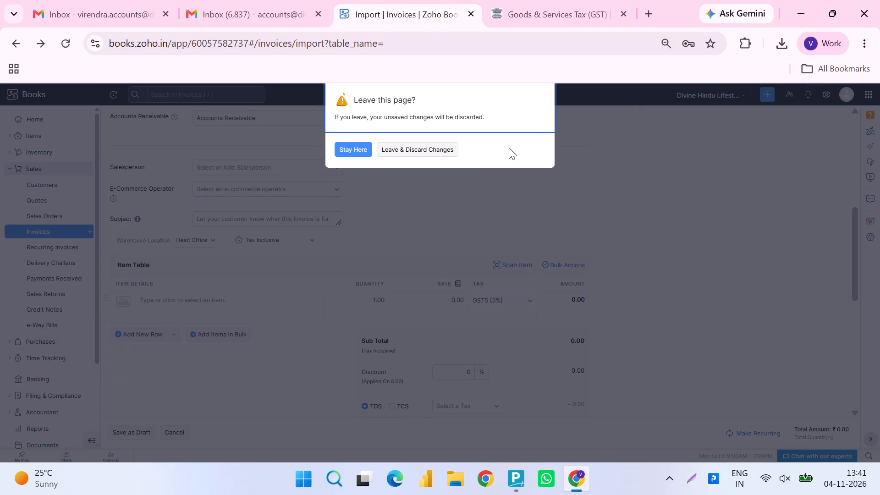
pyautogui.click(445, 150)
# Choose the FINAL file from the Desktop as the file for the invoice import.
pyautogui.click(490, 240)
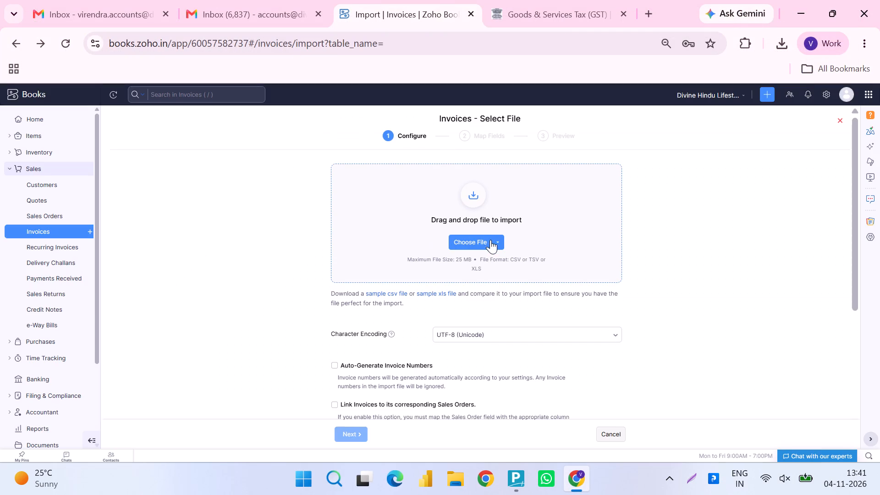
pyautogui.moveTo(236, 98); pyautogui.dragTo(230, 106)
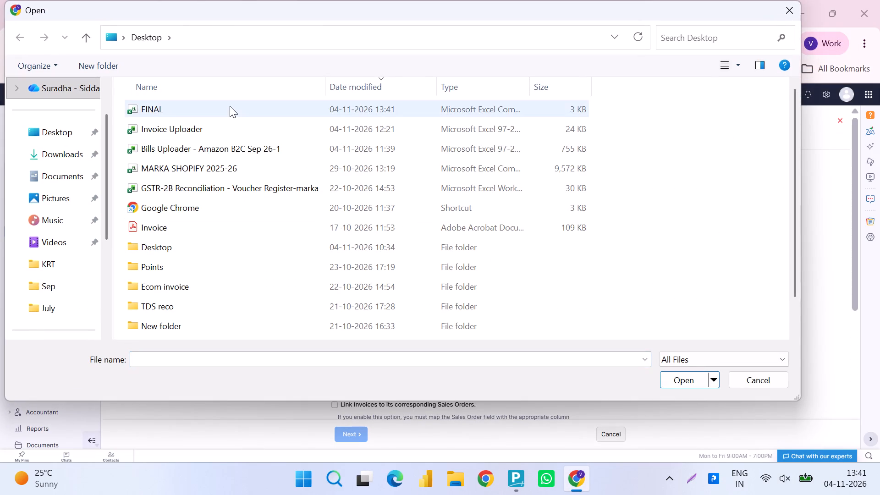
pyautogui.doubleClick(230, 106)
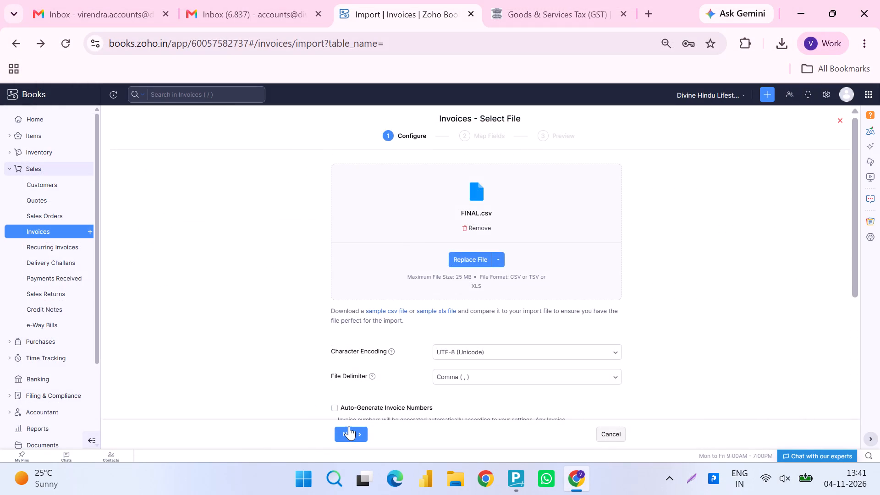
# Continue to the import preview with the auto-selected field mapping and open the details of the skipped records.
pyautogui.click(349, 426)
pyautogui.click(349, 426)
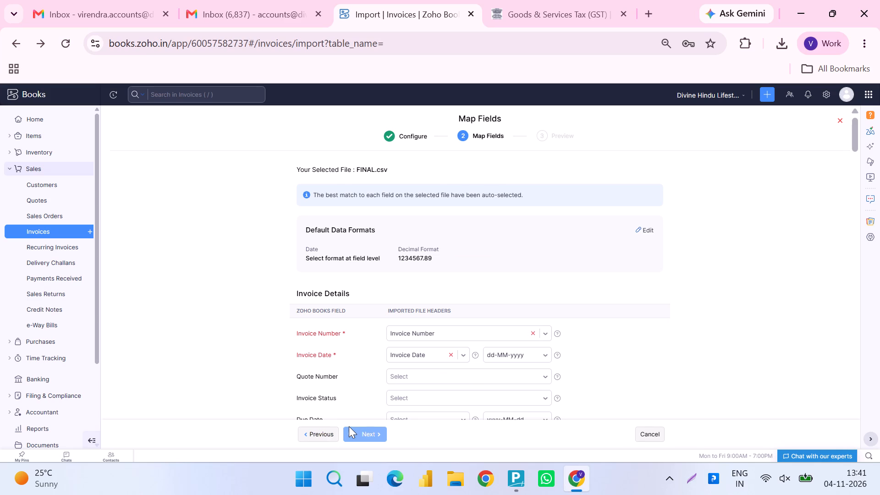
pyautogui.click(612, 225)
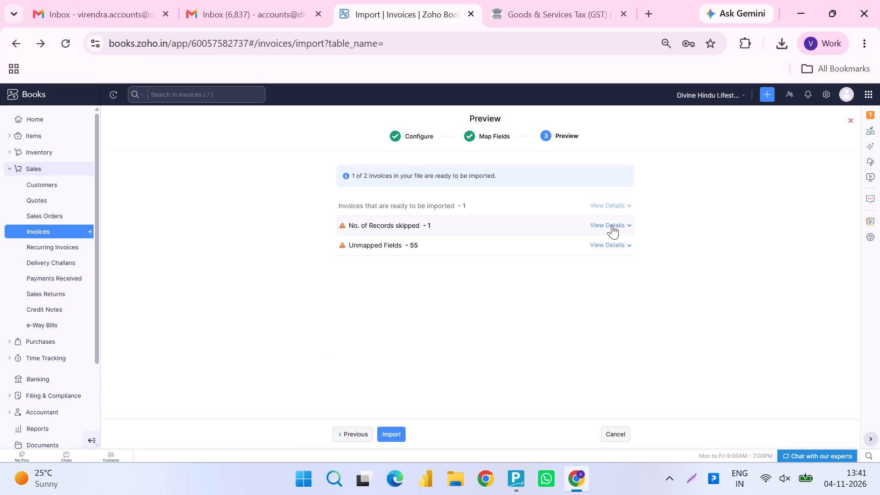
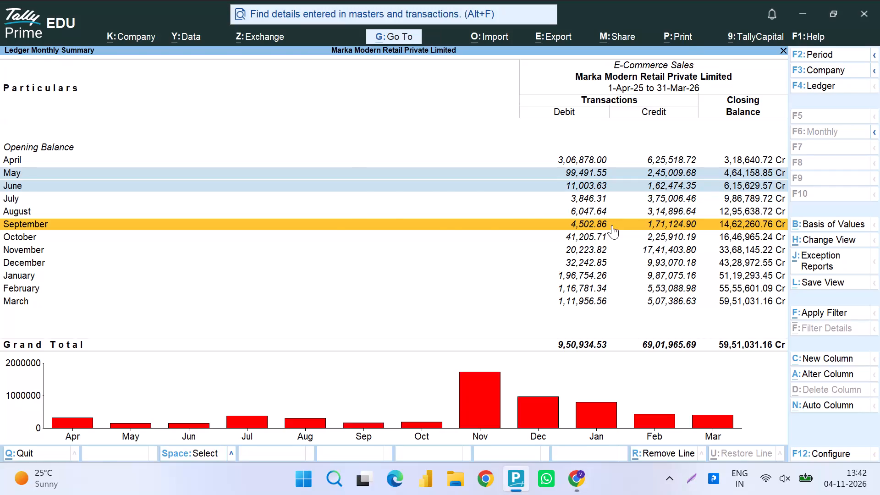
# Open the FINAL file from the desktop in Excel.
pyautogui.hotkey('alt', 'Tab')
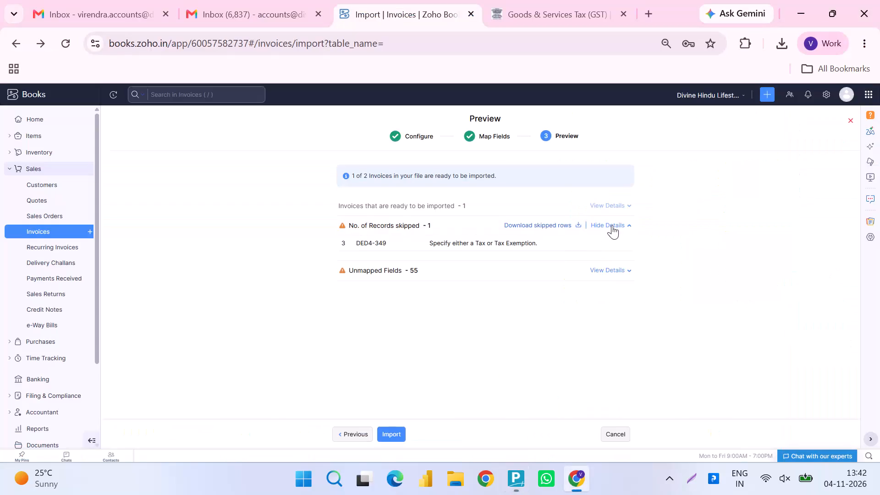
pyautogui.press('super+d')
pyautogui.press('Return')
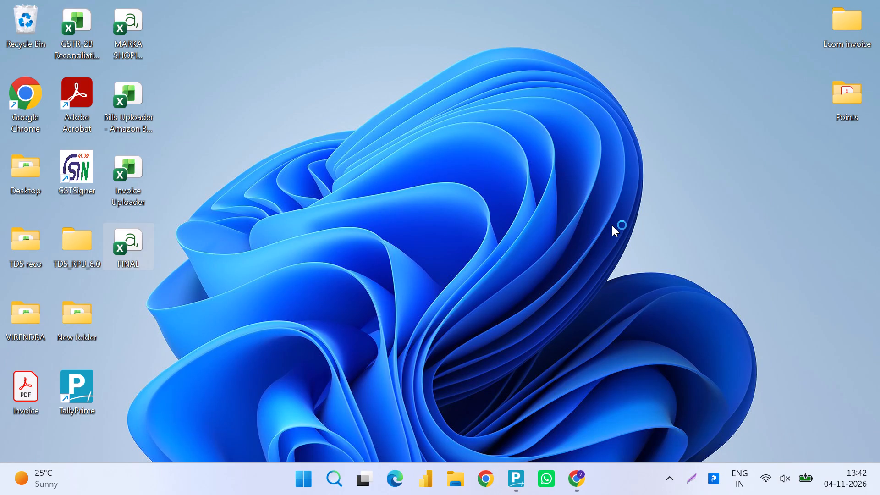
# In the FINAL sheet, change the Item Tax in row 3 to iGST5.
pyautogui.press('Right')
pyautogui.press('Right')
pyautogui.press('Right')
pyautogui.press('Right')
pyautogui.press('Right')
pyautogui.press('Right')
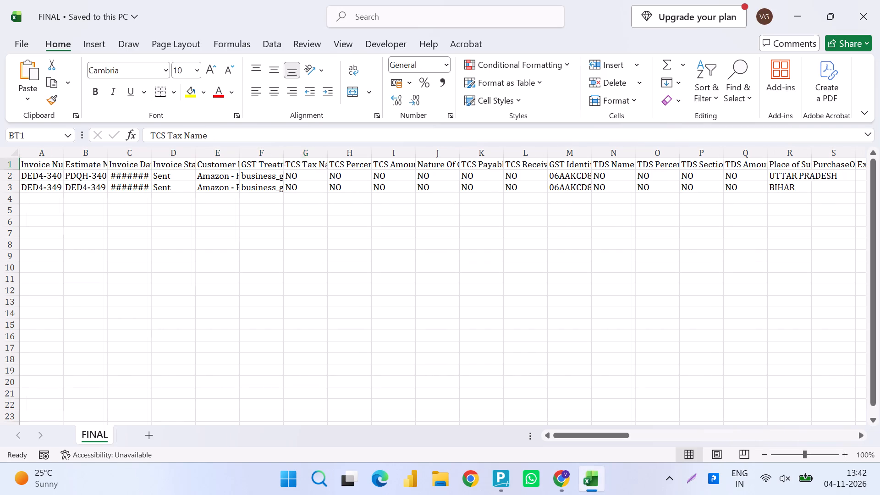
pyautogui.hotkey('ctrl', 'Right')
pyautogui.press('Down')
pyautogui.press('Down')
pyautogui.press('Left')
pyautogui.press('Right')
pyautogui.press('Right')
pyautogui.press('Right')
pyautogui.press('Right')
pyautogui.press('Right')
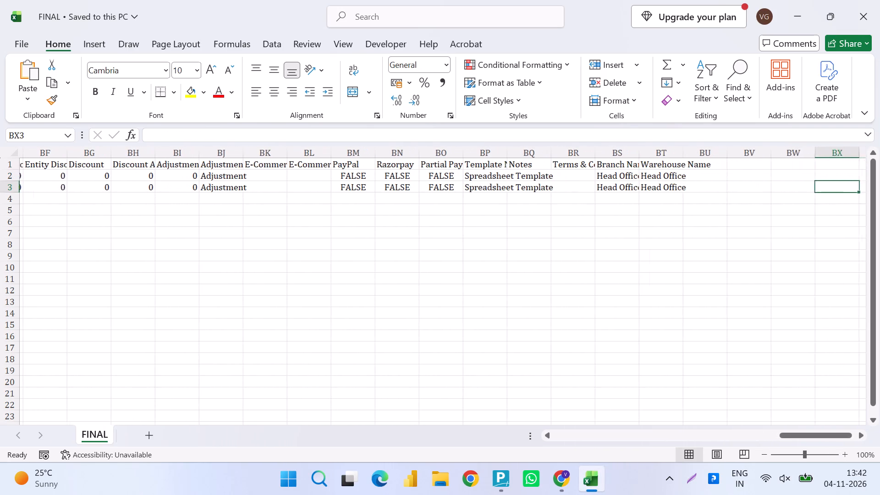
pyautogui.press('Left')
pyautogui.press('Left')
pyautogui.press('Left')
pyautogui.press('Left')
pyautogui.press('Left')
pyautogui.press('Left')
pyautogui.press('Left')
pyautogui.press('Left')
pyautogui.press('Left')
pyautogui.press('Left')
pyautogui.press('Left')
pyautogui.press('Left')
pyautogui.press('Left')
pyautogui.press('Left')
pyautogui.press('Left')
pyautogui.press('Left')
pyautogui.press('Left')
pyautogui.press('Left')
pyautogui.press('Left')
pyautogui.press('Left')
pyautogui.press('Left')
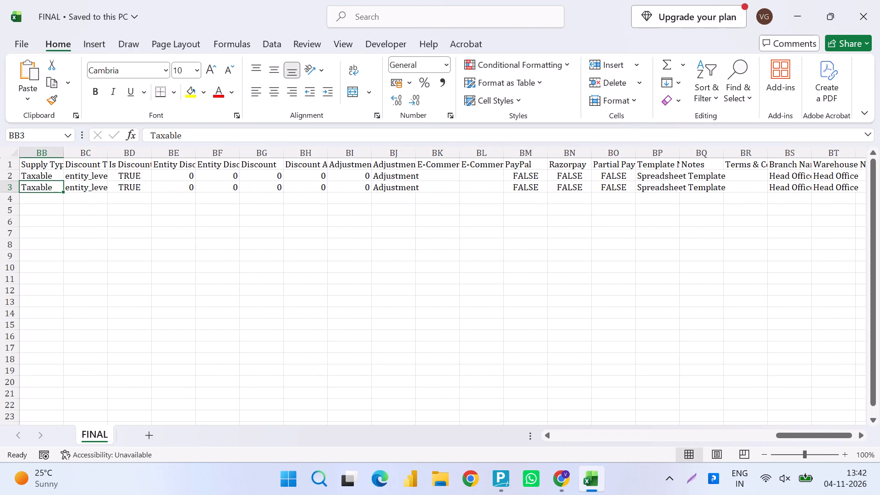
pyautogui.press('Left')
pyautogui.press('Right')
pyautogui.press('Left')
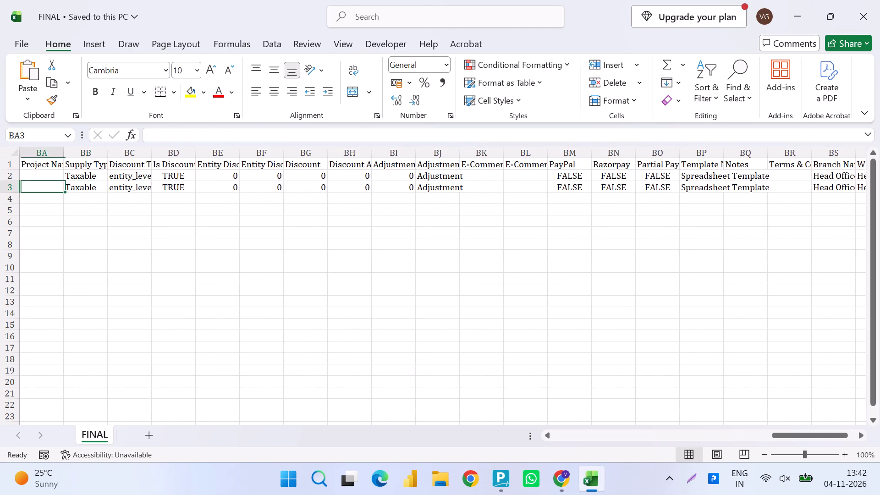
pyautogui.press('Left')
pyautogui.press('Left')
pyautogui.press('Left')
pyautogui.press('Left')
pyautogui.press('Left')
pyautogui.press('Left')
pyautogui.press('Left')
pyautogui.press('Left')
pyautogui.press('Left')
pyautogui.press('Left')
pyautogui.press('Right')
pyautogui.press('Right')
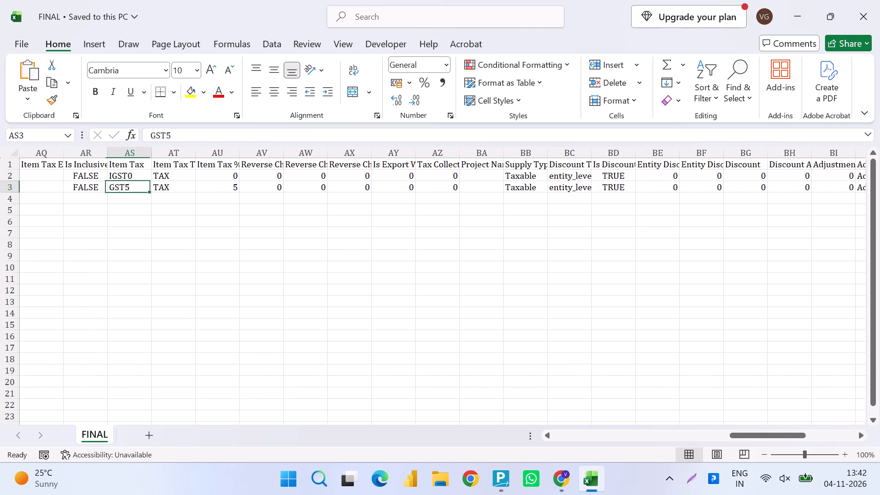
pyautogui.press('F2')
pyautogui.hotkey('ctrl', 'Left')
pyautogui.hotkey('ctrl', 'Left')
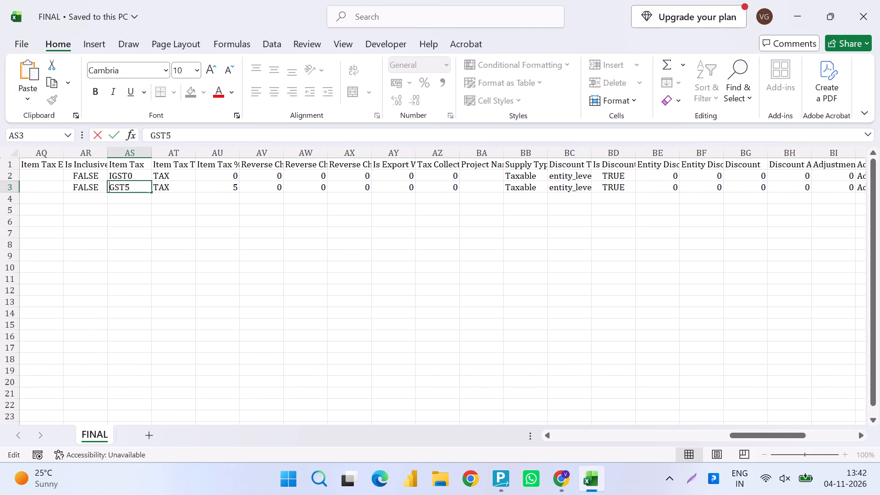
pyautogui.press('i')
pyautogui.press('Return')
# Fill the row 3 Item Tax from the cell above and change its value to IGST5.
pyautogui.press('Up')
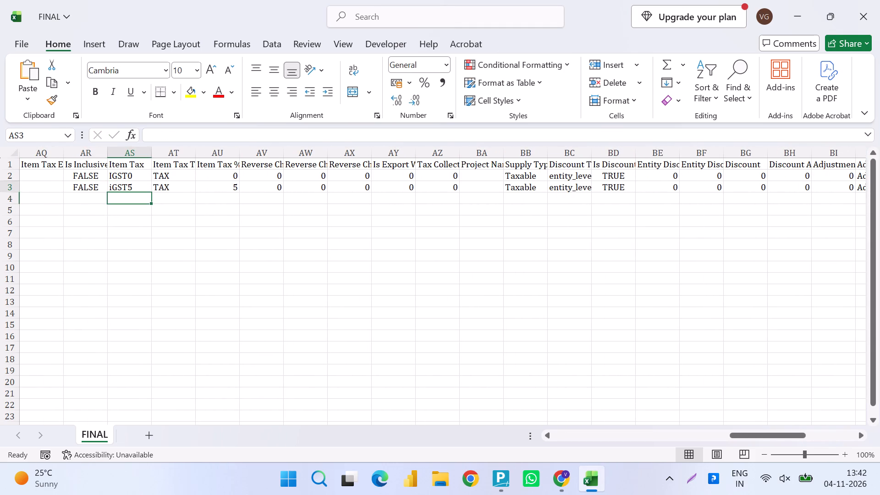
pyautogui.hotkey('ctrl', 'd')
pyautogui.press('F2')
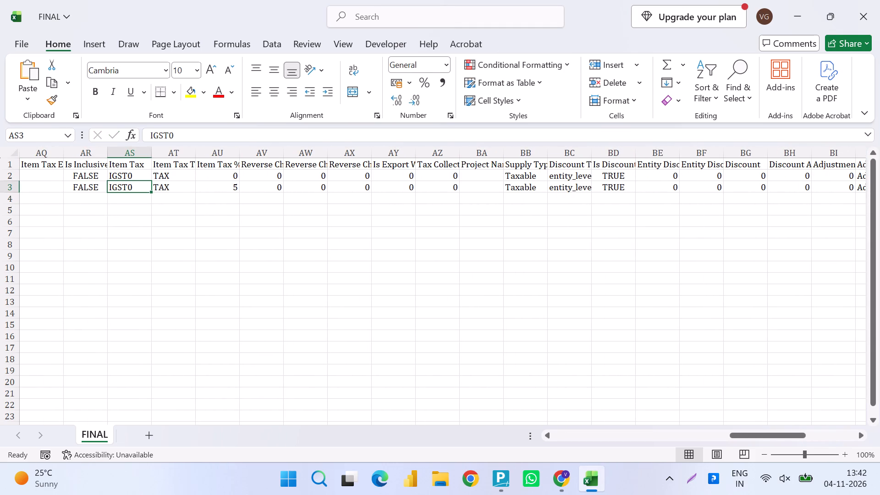
pyautogui.press('BackSpace')
pyautogui.press('5')
pyautogui.press('Return')
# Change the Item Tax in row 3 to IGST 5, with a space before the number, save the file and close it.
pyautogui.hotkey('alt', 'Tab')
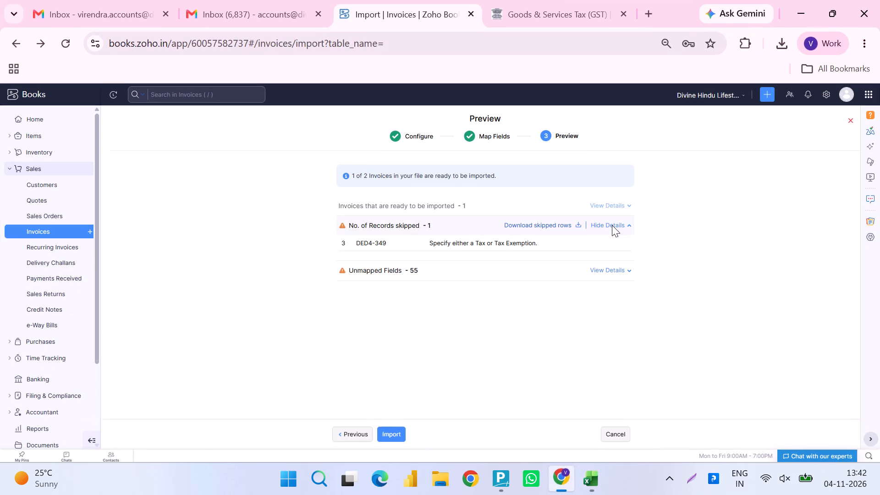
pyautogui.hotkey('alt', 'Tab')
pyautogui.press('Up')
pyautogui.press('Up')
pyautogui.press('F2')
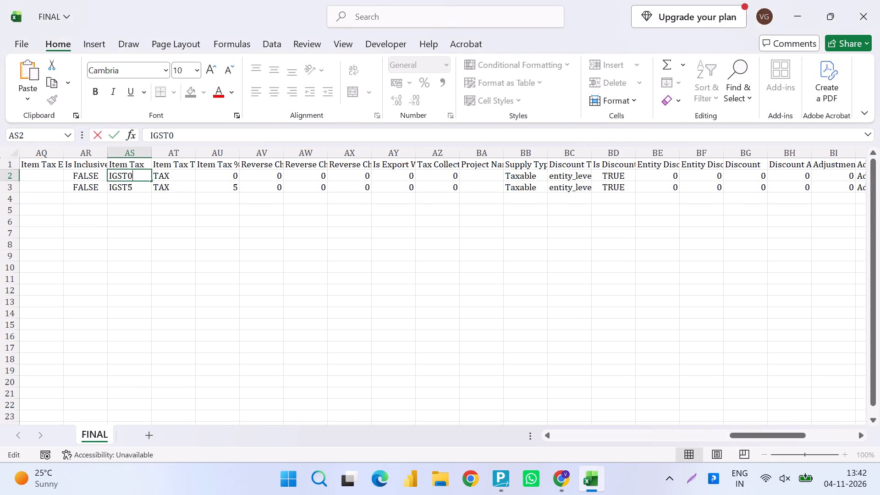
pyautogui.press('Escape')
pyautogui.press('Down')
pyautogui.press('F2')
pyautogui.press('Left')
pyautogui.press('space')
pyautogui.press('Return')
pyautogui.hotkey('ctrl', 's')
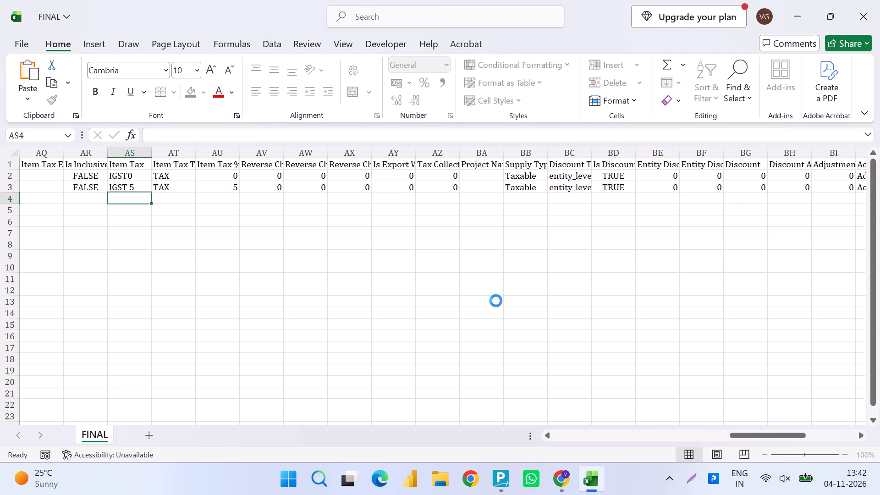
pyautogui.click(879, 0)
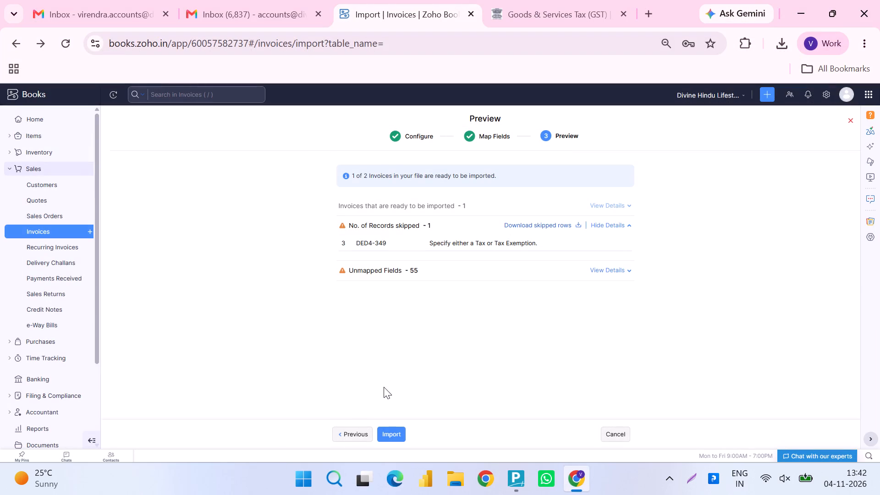
# Return to the file selection stage of the invoice import in Zoho Books and replace the file with FINAL from the Desktop.
pyautogui.click(355, 426)
pyautogui.click(355, 426)
pyautogui.click(355, 429)
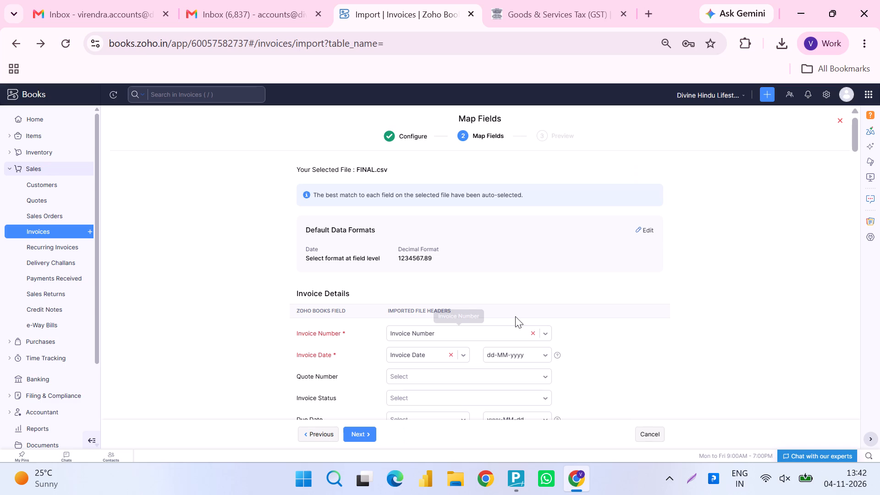
pyautogui.click(335, 434)
pyautogui.click(457, 266)
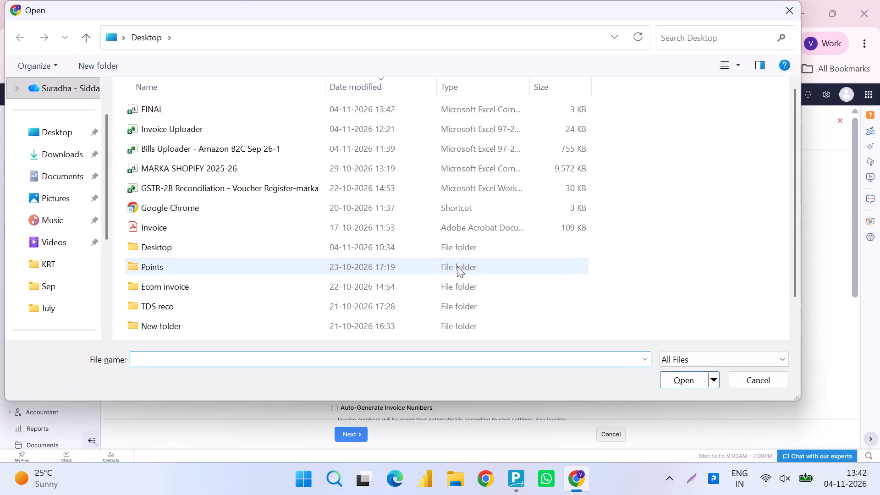
pyautogui.hotkey('alt', 'Tab')
pyautogui.hotkey('alt', 'Tab')
pyautogui.hotkey('alt', 'Tab')
pyautogui.hotkey('alt', 'Tab')
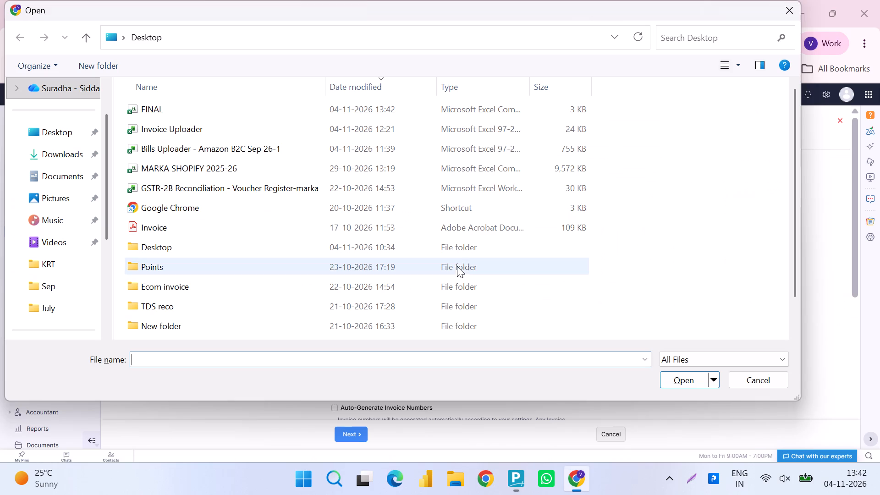
pyautogui.click(339, 111)
pyautogui.press('Return')
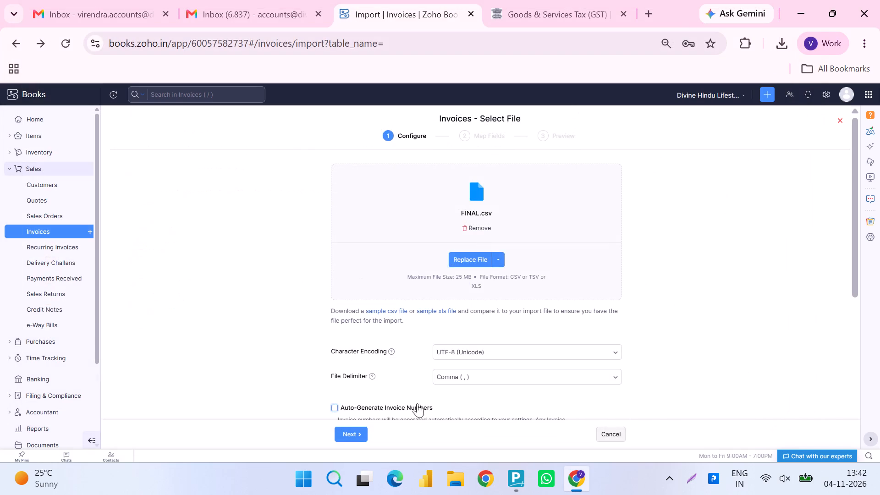
# Continue to the import preview with the auto-selected field mapping and open the details of the skipped records.
pyautogui.click(357, 435)
pyautogui.click(374, 431)
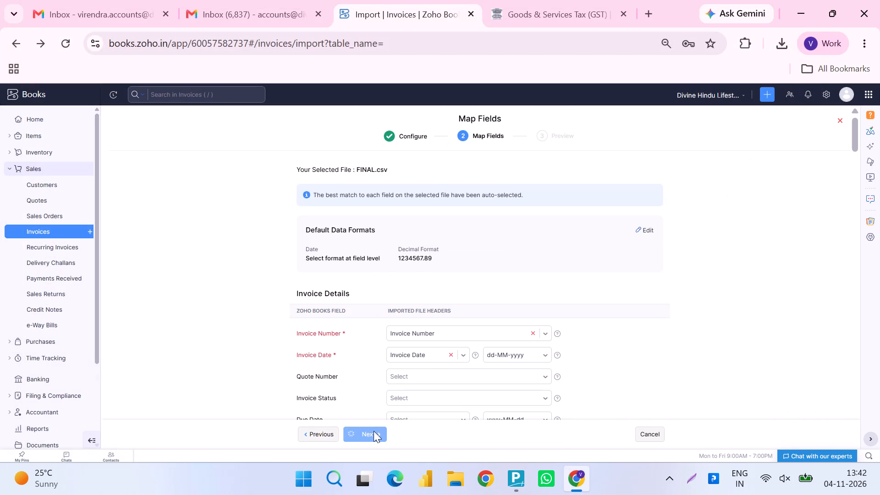
pyautogui.click(629, 214)
pyautogui.click(614, 228)
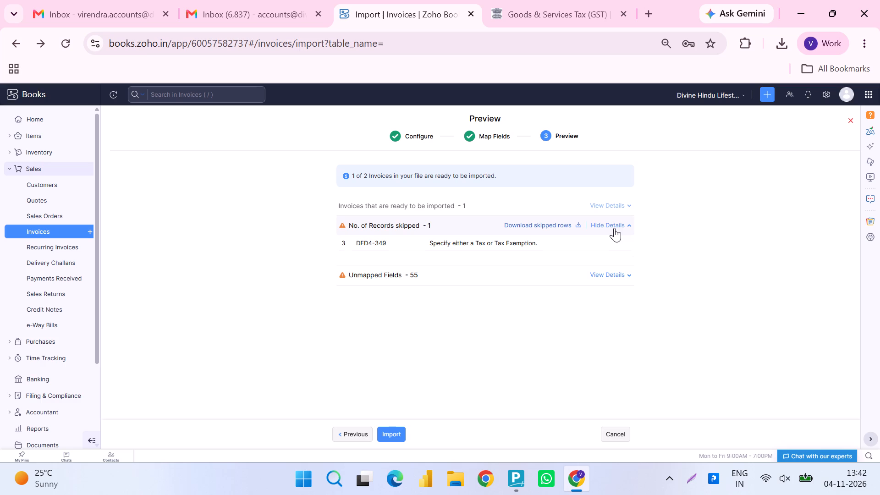
# Open the FINAL file from the desktop in Excel again.
pyautogui.hotkey('alt', 'Tab')
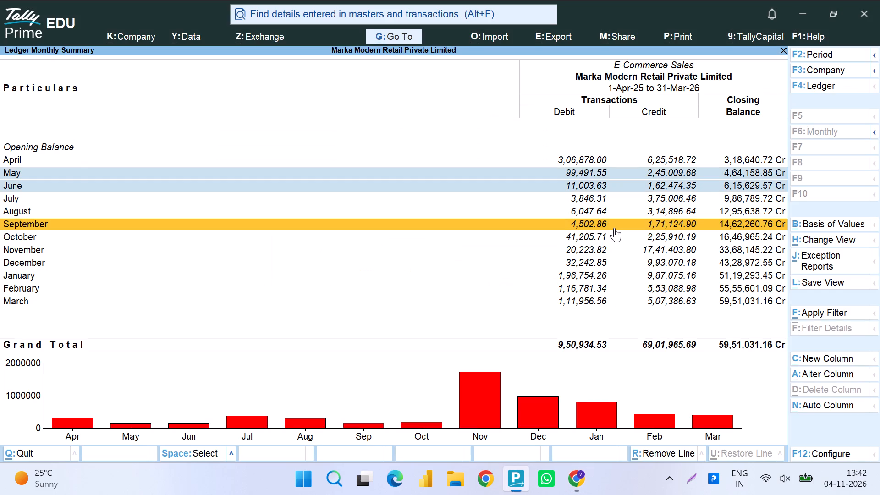
pyautogui.press('super+d')
pyautogui.press('Up')
pyautogui.press('Down')
pyautogui.press('Return')
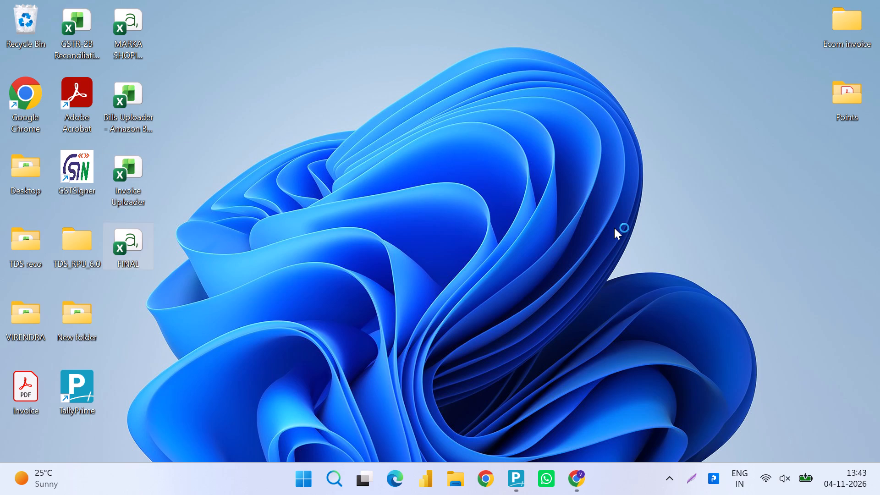
# Select the whole data range of the FINAL sheet and AutoFit its column widths.
pyautogui.hotkey('ctrl', 'a')
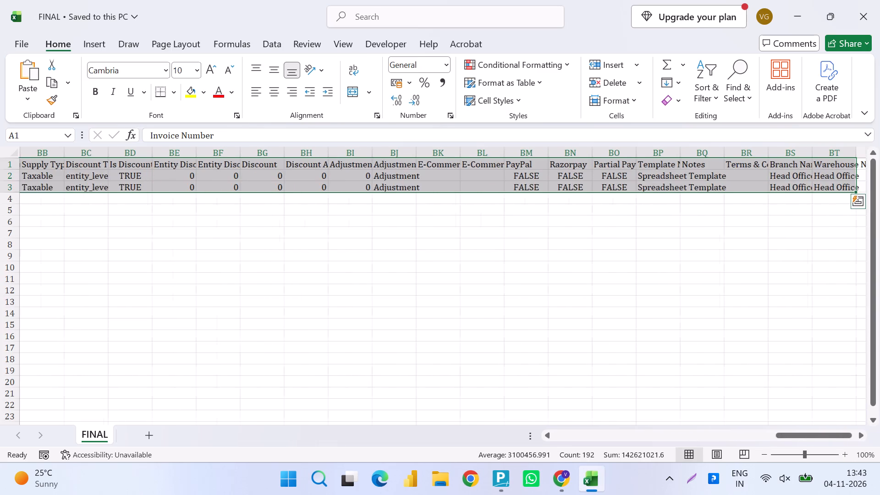
pyautogui.hotkey('alt', 'h')
pyautogui.write('oi')
# Change the Item Tax in row 3 to IGST5, without the space, and save the file.
pyautogui.press('Right')
pyautogui.press('Right')
pyautogui.press('Right')
pyautogui.press('Right')
pyautogui.press('Right')
pyautogui.press('Right')
pyautogui.press('Right')
pyautogui.press('Right')
pyautogui.press('Right')
pyautogui.press('Right')
pyautogui.press('Right')
pyautogui.press('Right')
pyautogui.press('Right')
pyautogui.press('Right')
pyautogui.press('Right')
pyautogui.press('Right')
pyautogui.press('Right')
pyautogui.press('Right')
pyautogui.press('Right')
pyautogui.press('Right')
pyautogui.press('Right')
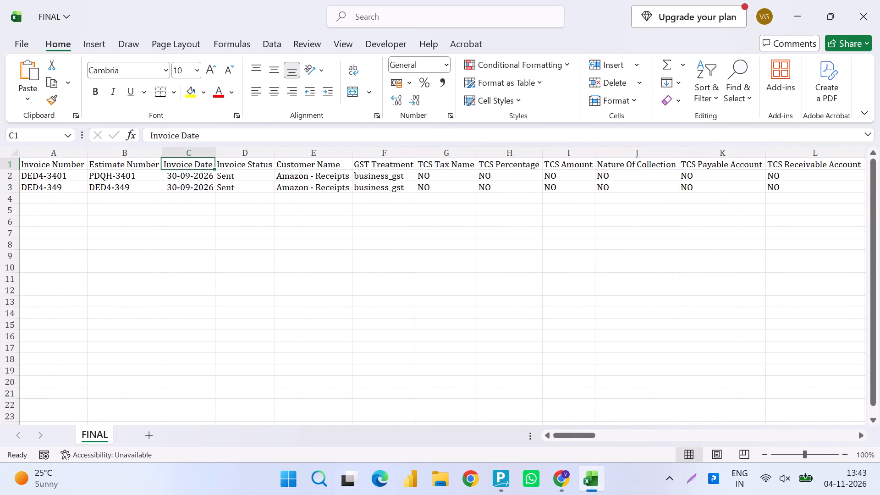
pyautogui.press('Right')
pyautogui.press('Right')
pyautogui.press('Right')
pyautogui.press('Right')
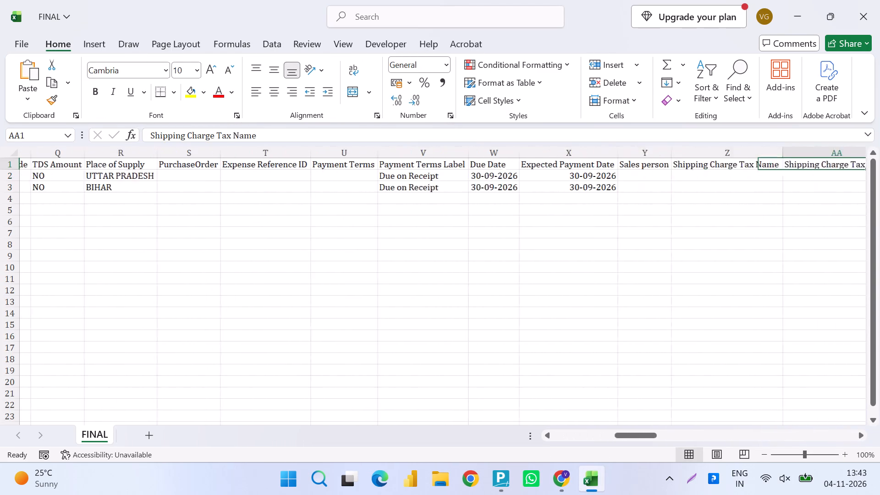
pyautogui.press('Right')
pyautogui.press('Right')
pyautogui.press('Right')
pyautogui.press('Right')
pyautogui.press('Right')
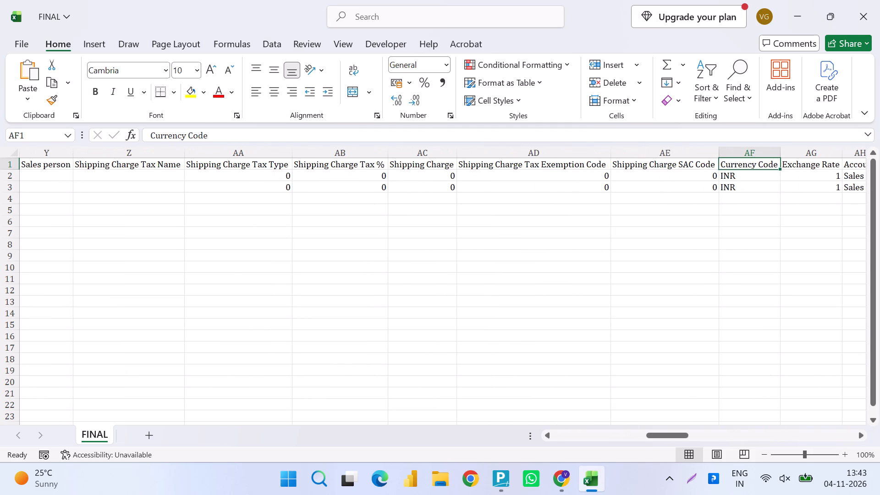
pyautogui.press('Right')
pyautogui.press('Right')
pyautogui.press('Down')
pyautogui.press('Right')
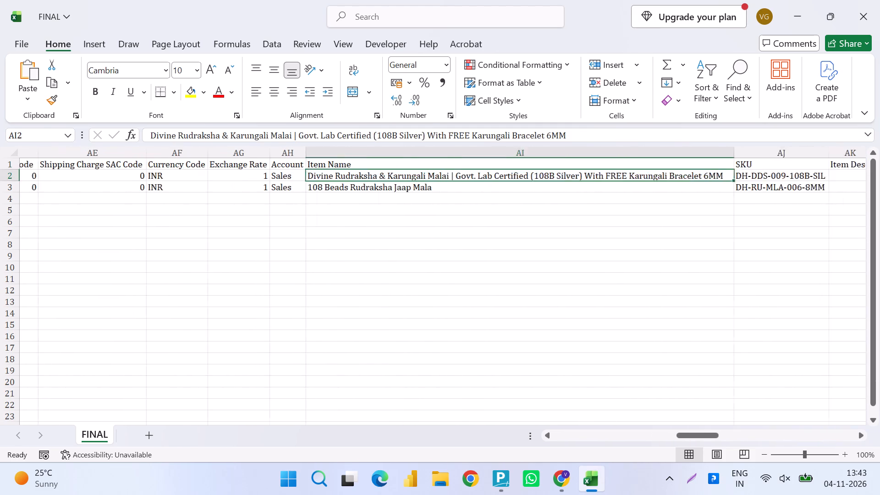
pyautogui.press('Right')
pyautogui.press('Down')
pyautogui.press('Right')
pyautogui.press('Right')
pyautogui.press('Right')
pyautogui.press('Right')
pyautogui.press('Right')
pyautogui.press('Right')
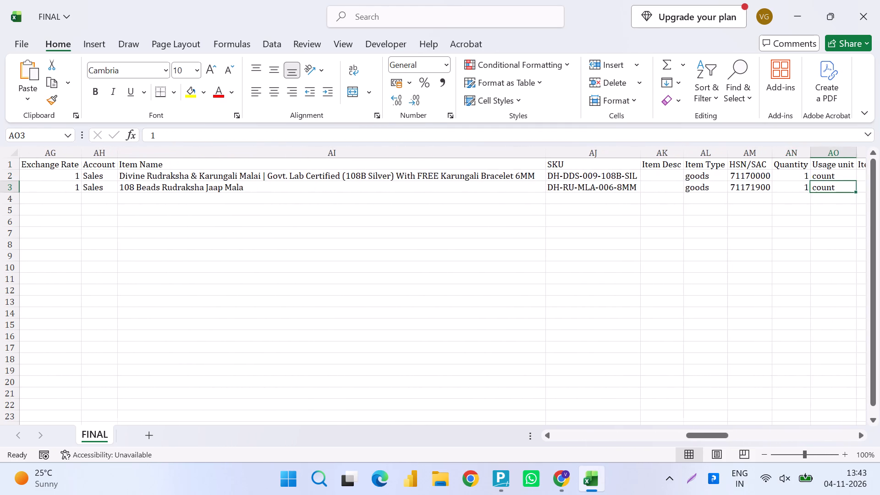
pyautogui.press('Right')
pyautogui.press('Right')
pyautogui.press('Right')
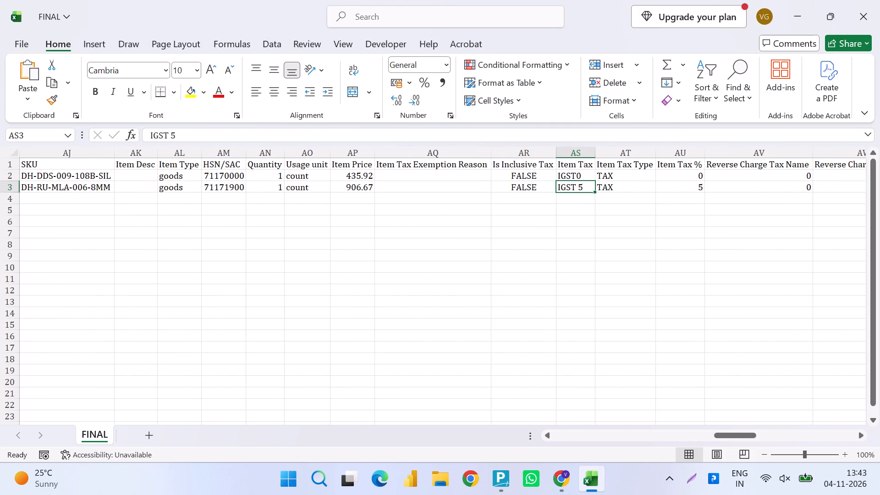
pyautogui.press('Left')
pyautogui.press('Right')
pyautogui.press('F2')
pyautogui.press('Left')
pyautogui.press('BackSpace')
pyautogui.press('Return')
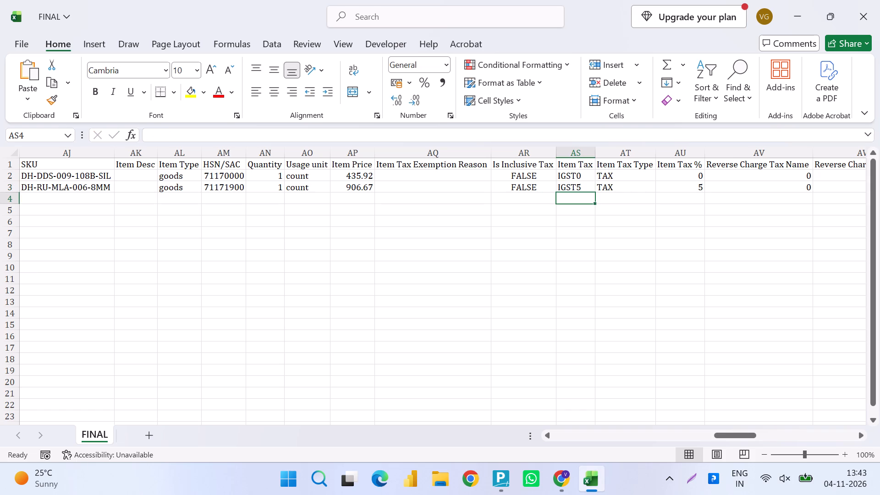
pyautogui.hotkey('ctrl', 's')
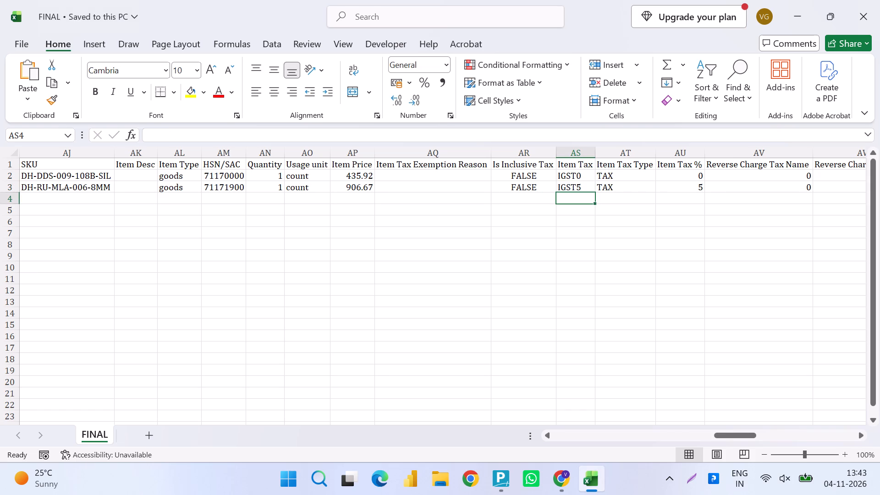
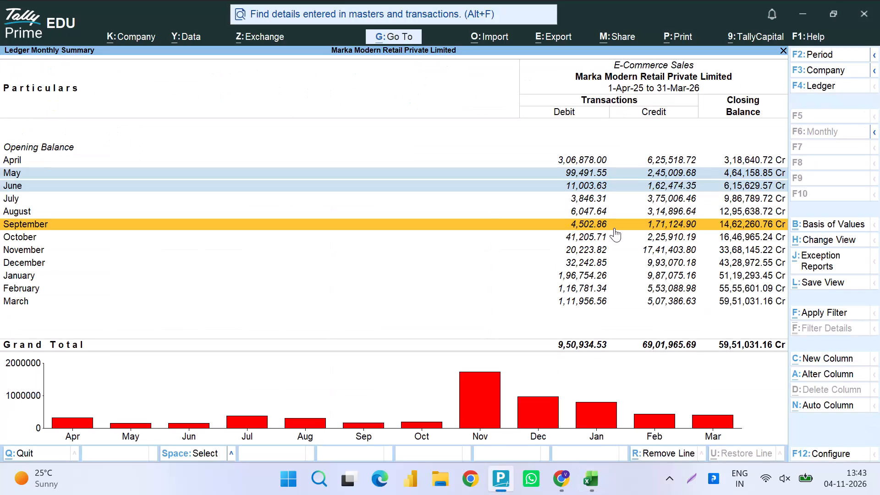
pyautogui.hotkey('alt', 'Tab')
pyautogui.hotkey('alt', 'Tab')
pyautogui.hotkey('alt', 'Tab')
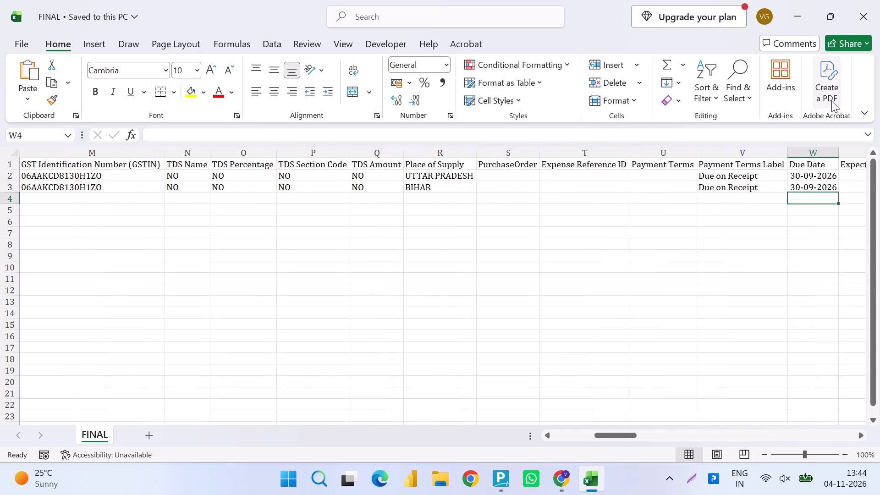
pyautogui.press('Up')
pyautogui.press('Right')
pyautogui.press('Right')
pyautogui.press('Right')
pyautogui.press('Right')
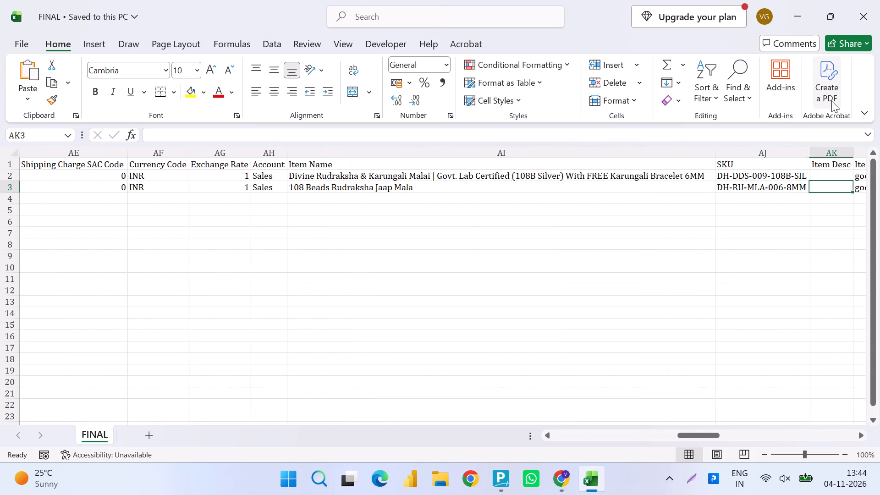
pyautogui.press('Right')
pyautogui.press('Right')
pyautogui.press('Right')
# Save the FINAL file.
pyautogui.hotkey('ctrl', 's')
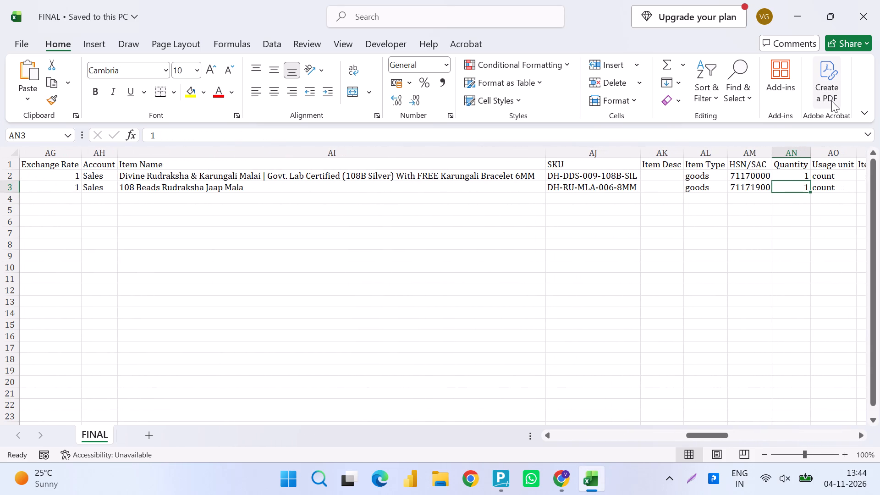
pyautogui.hotkey('ctrl', 's')
# Go back to the first column of the FINAL sheet and save the file again.
pyautogui.click(453, 217)
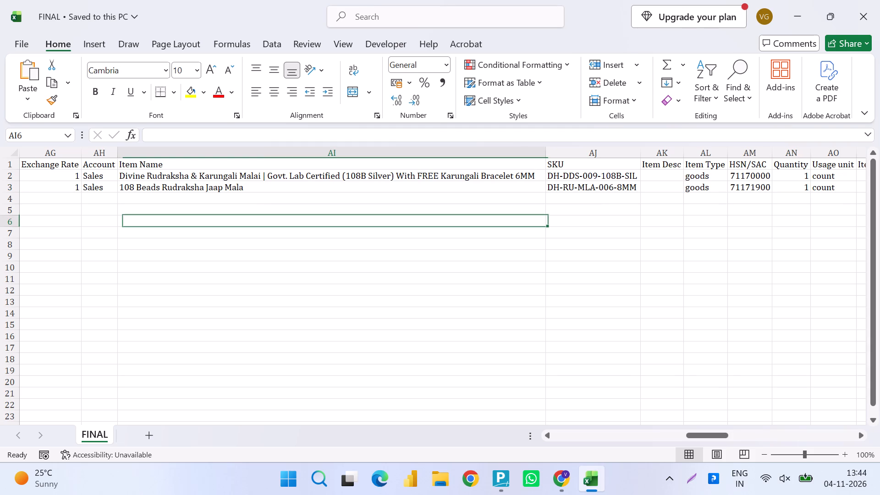
pyautogui.press('Left')
pyautogui.press('Left')
pyautogui.press('Left')
pyautogui.press('Left')
pyautogui.press('Left')
pyautogui.press('Left')
pyautogui.press('Left')
pyautogui.press('Left')
pyautogui.press('Left')
pyautogui.press('Left')
pyautogui.press('Left')
pyautogui.press('Left')
pyautogui.press('Left')
pyautogui.press('Left')
pyautogui.press('Left')
pyautogui.press('Left')
pyautogui.press('Left')
pyautogui.press('Left')
pyautogui.press('Left')
pyautogui.press('Left')
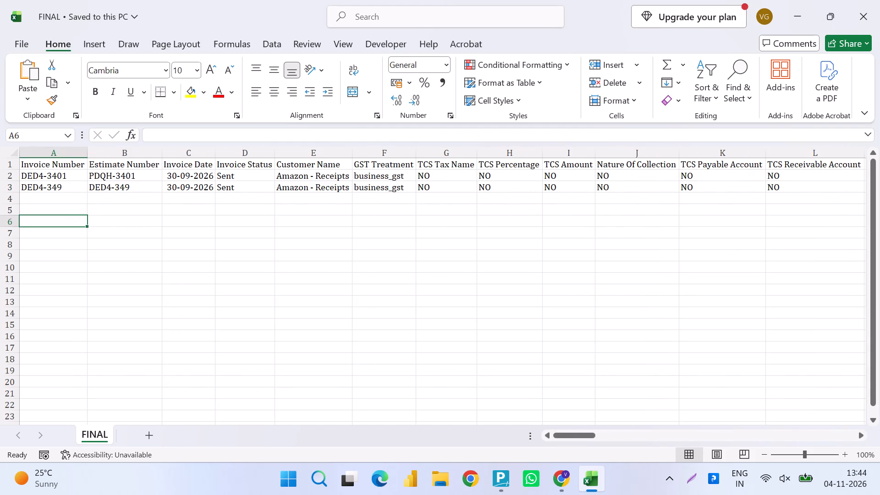
pyautogui.hotkey('ctrl', 's')
# Examine row 3 of the FINAL sheet across from Invoice Number to Item Tax.
pyautogui.press('Up')
pyautogui.press('Up')
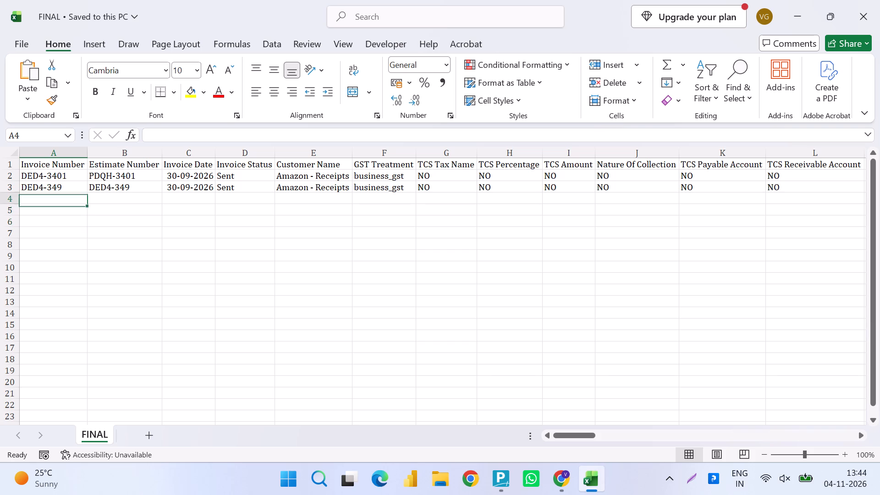
pyautogui.press('Up')
pyautogui.press('Right')
pyautogui.press('Right')
pyautogui.press('Right')
pyautogui.press('Right')
pyautogui.press('Right')
pyautogui.press('Right')
pyautogui.press('Right')
pyautogui.press('Right')
pyautogui.press('Right')
pyautogui.press('Right')
pyautogui.press('Right')
pyautogui.press('Right')
pyautogui.press('Right')
pyautogui.press('Right')
pyautogui.press('Right')
pyautogui.press('Right')
pyautogui.press('Right')
pyautogui.press('Right')
pyautogui.press('Right')
pyautogui.press('Right')
pyautogui.press('Right')
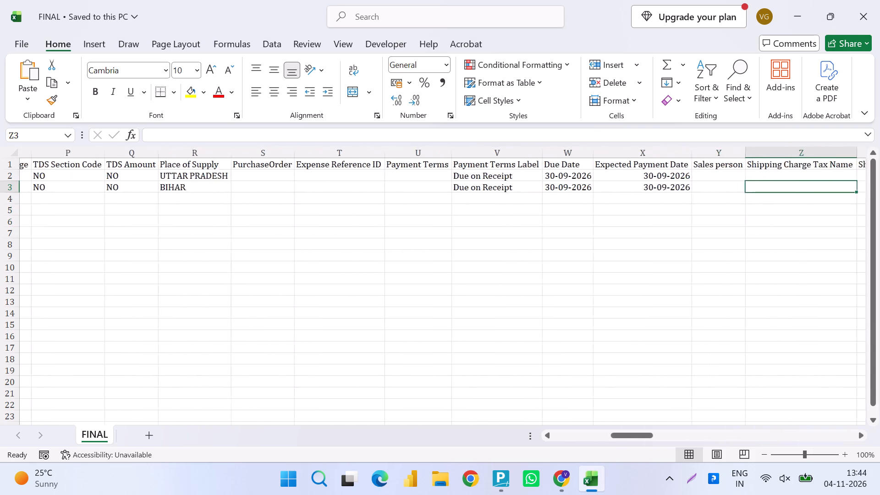
pyautogui.press('Right')
pyautogui.press('Right')
pyautogui.press('Right')
pyautogui.press('Right')
pyautogui.press('Right')
pyautogui.press('Right')
pyautogui.press('Right')
pyautogui.press('Right')
pyautogui.press('Right')
pyautogui.press('Right')
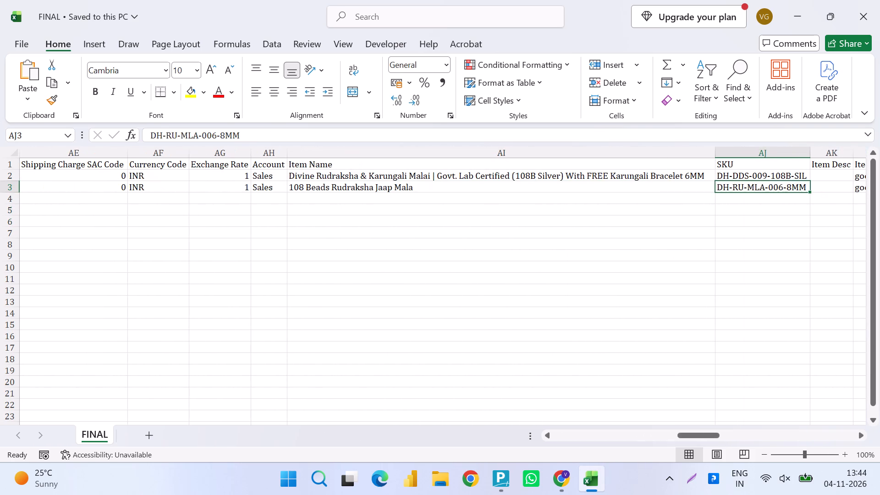
pyautogui.press('Right')
pyautogui.press('Right')
pyautogui.press('Right')
pyautogui.press('Right')
pyautogui.press('Right')
pyautogui.press('Right')
pyautogui.press('Right')
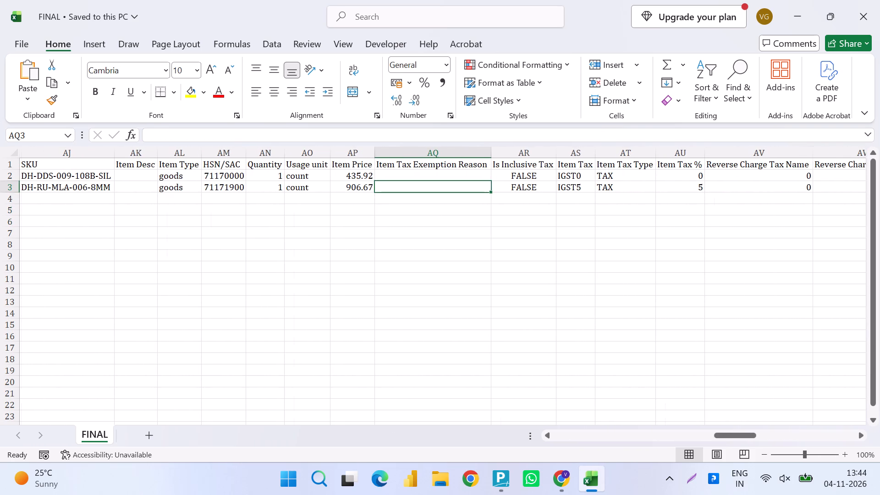
pyautogui.press('Right')
pyautogui.press('Right')
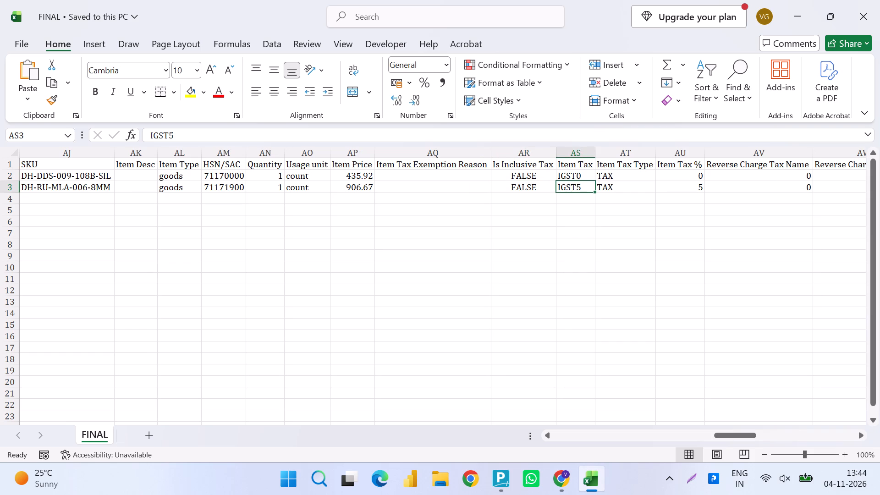
# Check the skipped record's reason in Zoho Books against the Item Tax, Item Tax Type and Item Tax % columns of the FINAL sheet.
pyautogui.hotkey('alt', 'Tab')
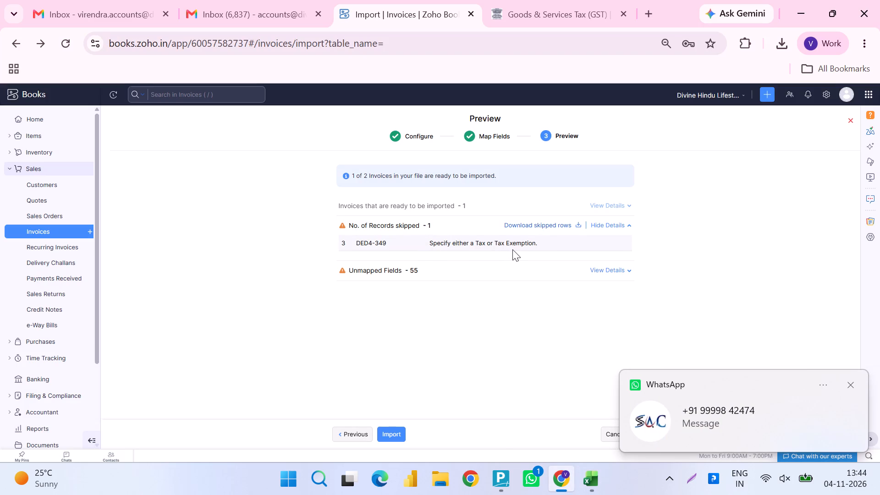
pyautogui.click(503, 322)
pyautogui.hotkey('alt', 'Tab')
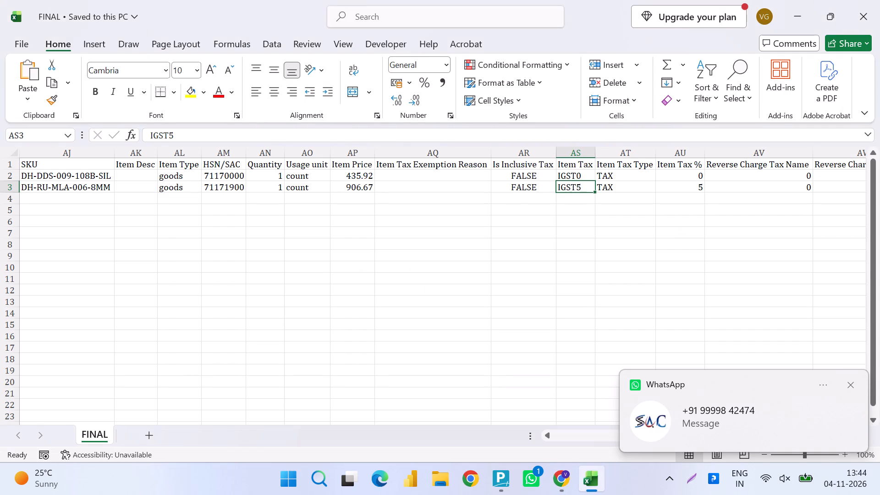
pyautogui.press('Up')
pyautogui.press('Up')
pyautogui.press('Down')
pyautogui.press('Down')
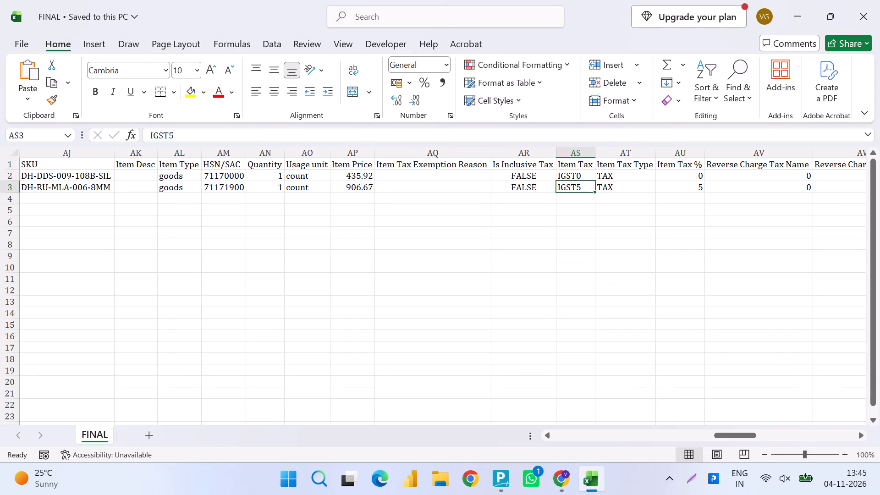
pyautogui.press('Right')
pyautogui.press('Up')
pyautogui.press('Right')
pyautogui.press('Up')
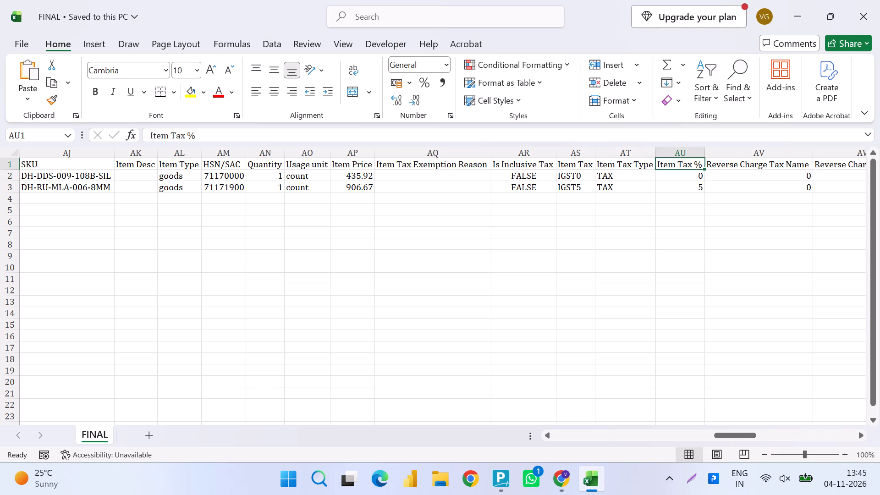
pyautogui.press('Down')
pyautogui.press('Down')
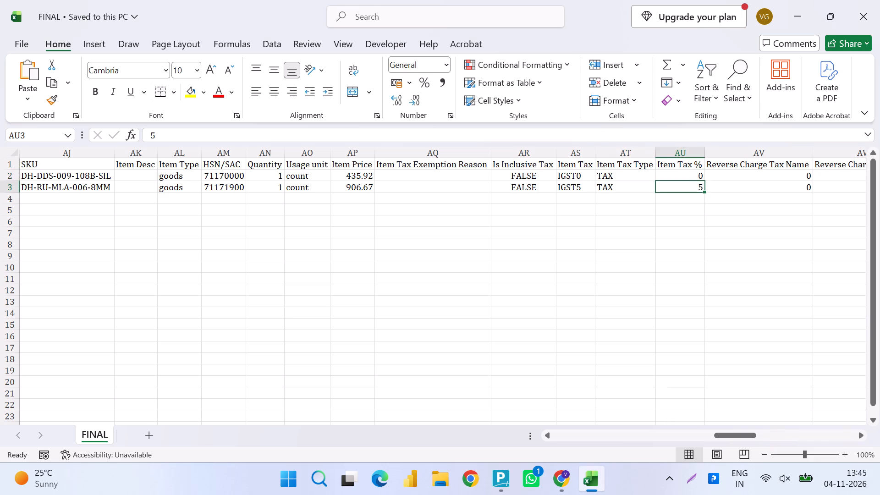
pyautogui.press('Left')
pyautogui.press('Up')
pyautogui.press('Up')
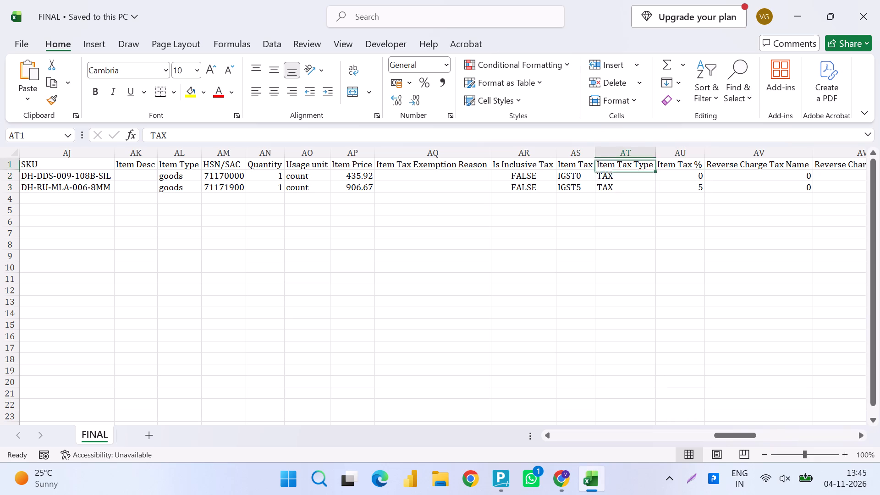
pyautogui.press('Down')
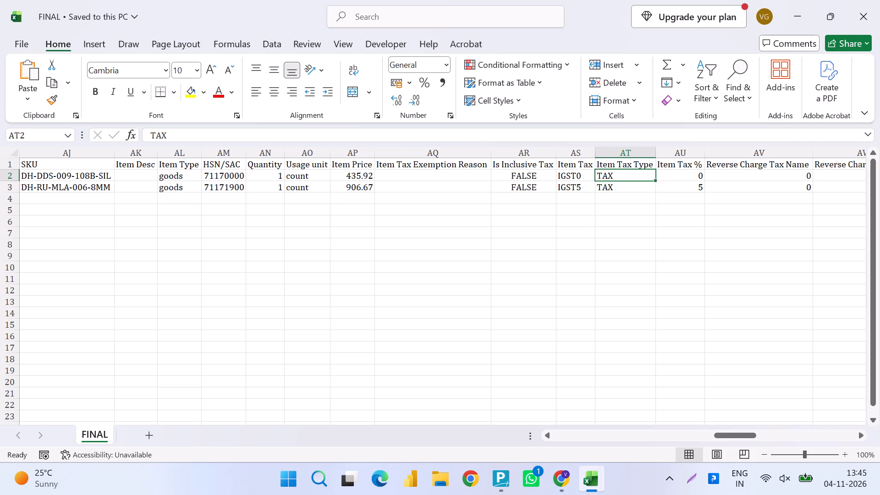
pyautogui.press('Down')
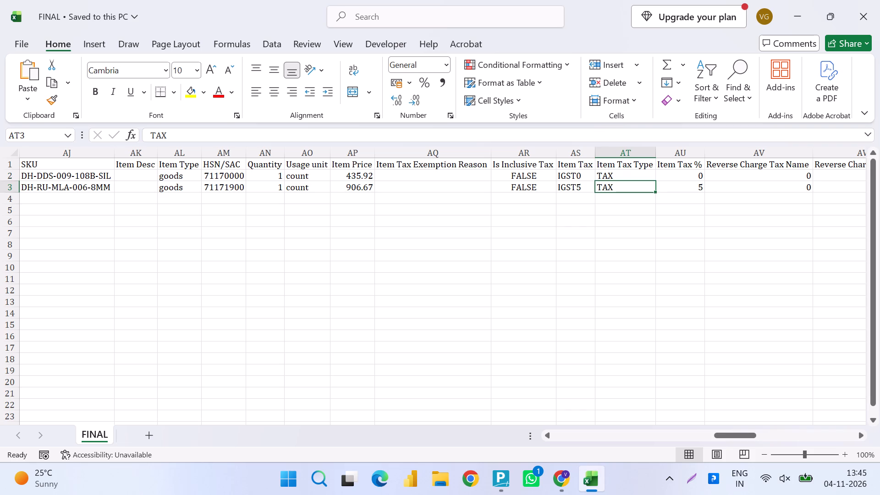
# Locate Invoice_Uploader_fixed.xls through Chrome's recent downloads, open it in Excel for review and close it.
pyautogui.click(564, 476)
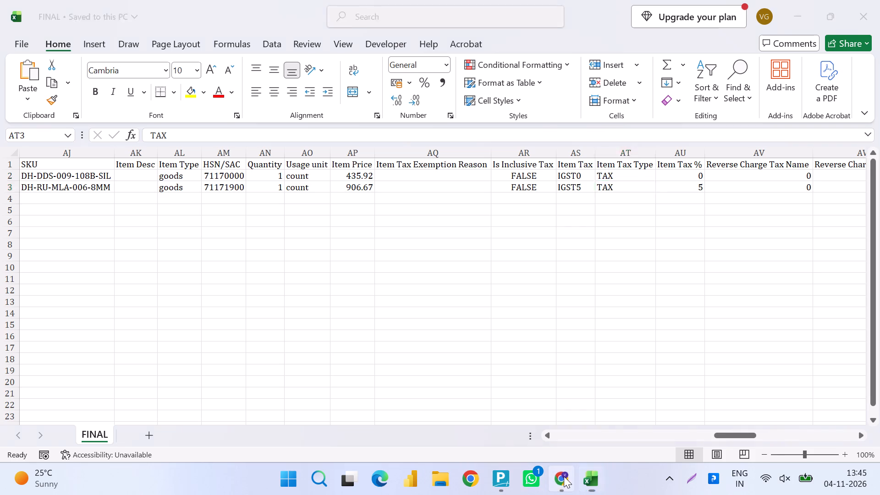
pyautogui.click(774, 54)
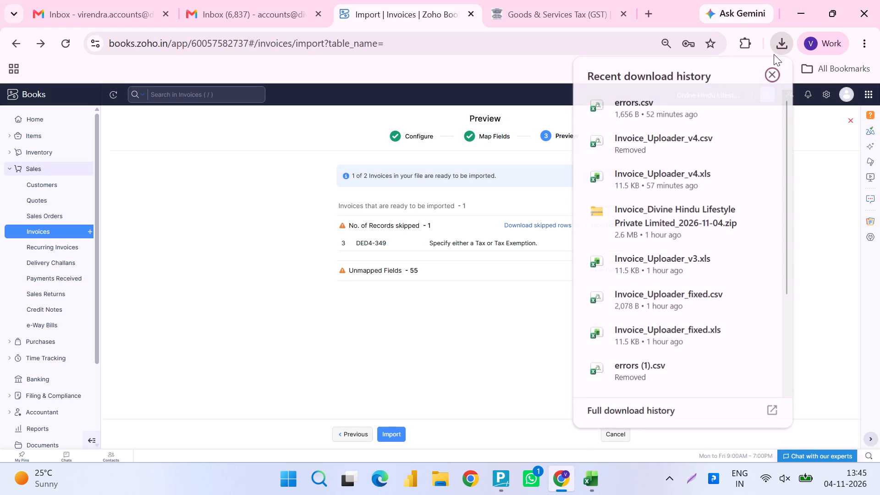
pyautogui.click(730, 106)
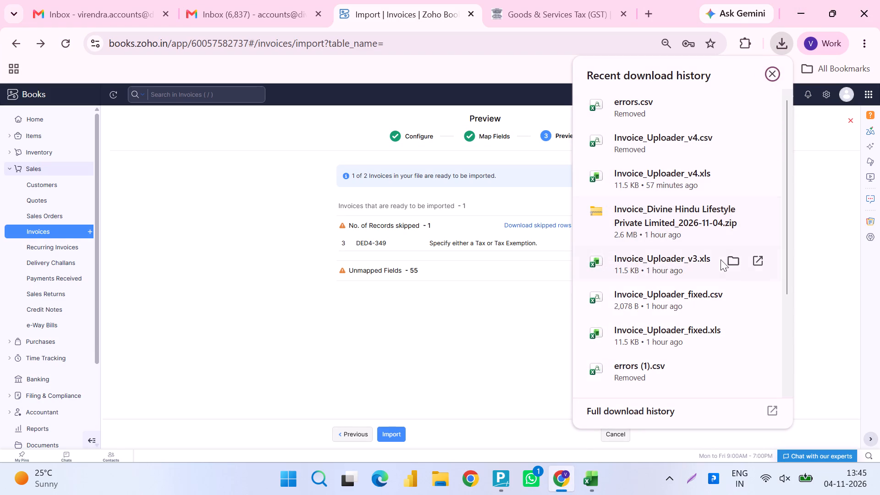
pyautogui.scroll(-1, 709, 347)
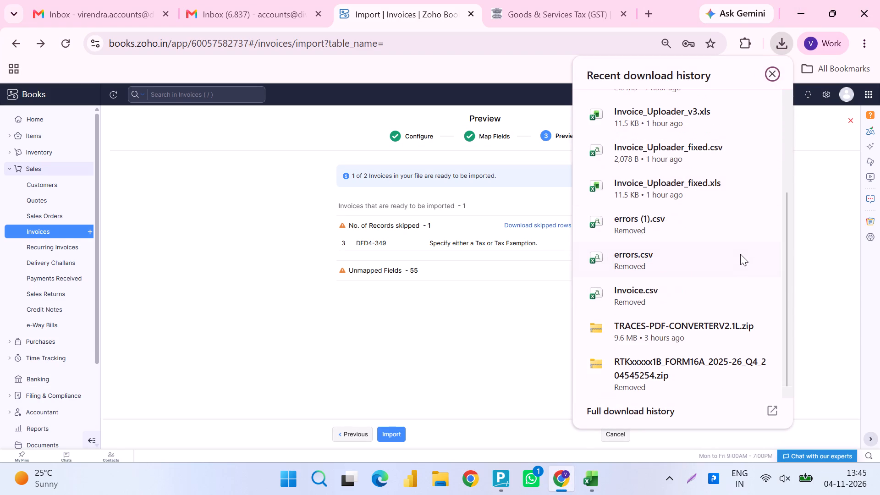
pyautogui.click(736, 188)
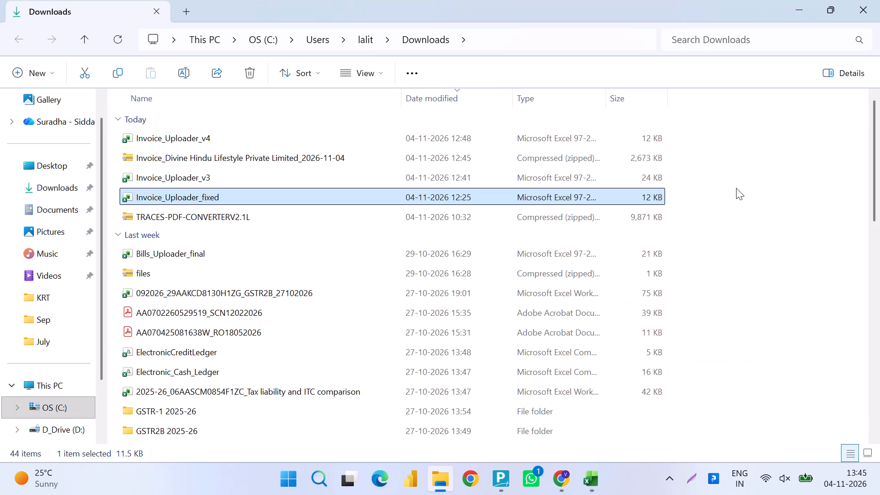
pyautogui.press('Return')
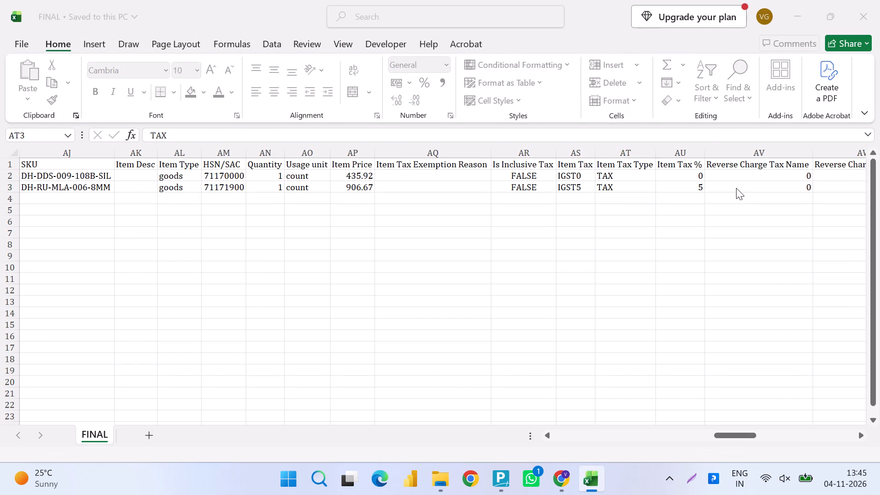
pyautogui.click(879, 0)
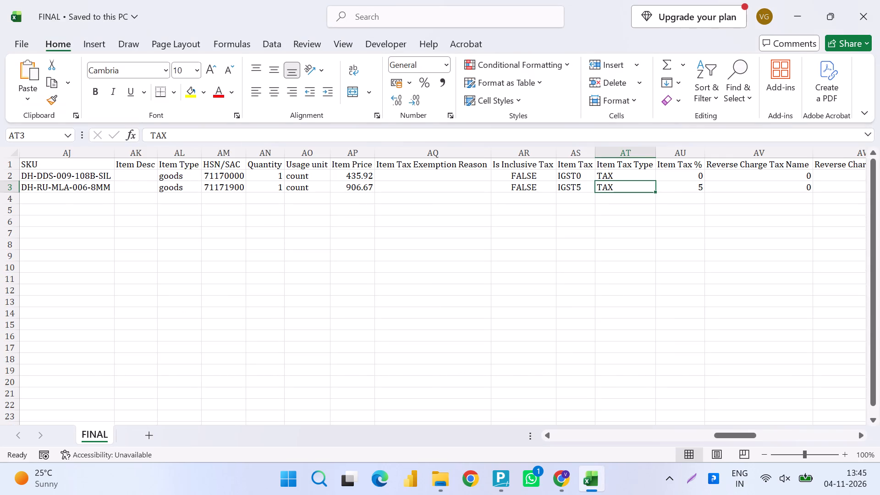
# Switch back to the Zoho Books import preview in Chrome.
pyautogui.hotkey('alt', 'Tab')
pyautogui.hotkey('alt', 'Tab')
pyautogui.hotkey('alt', 'Tab')
pyautogui.hotkey('alt', 'Tab')
pyautogui.hotkey('alt', 'Tab')
pyautogui.hotkey('alt', 'Tab')
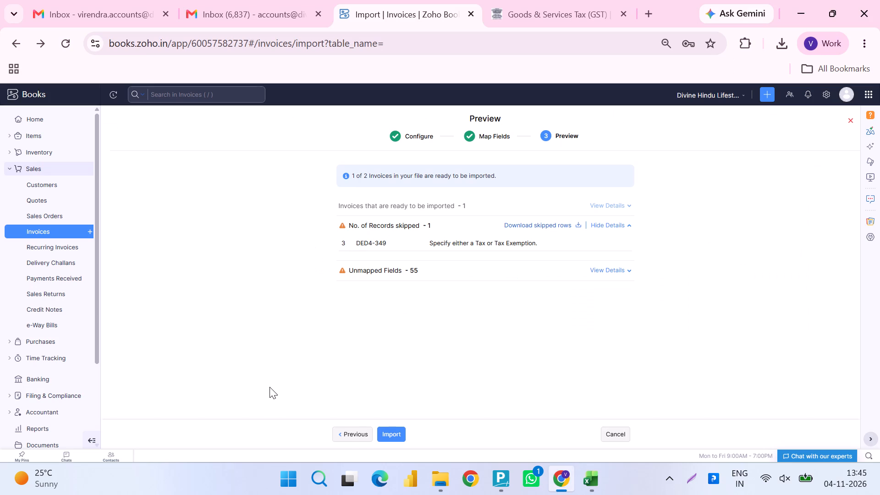
# Return to the Map Fields stage of the invoice import and search the page for igst.
pyautogui.click(352, 445)
pyautogui.click(358, 436)
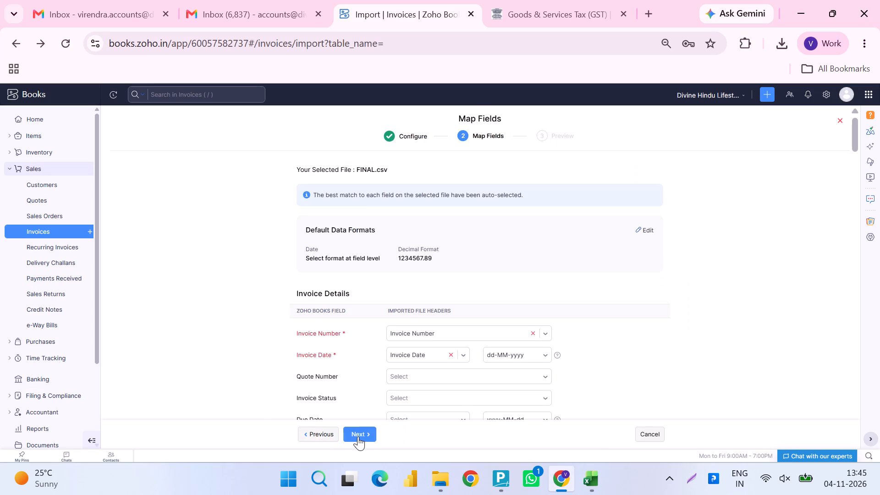
pyautogui.hotkey('ctrl', 'f')
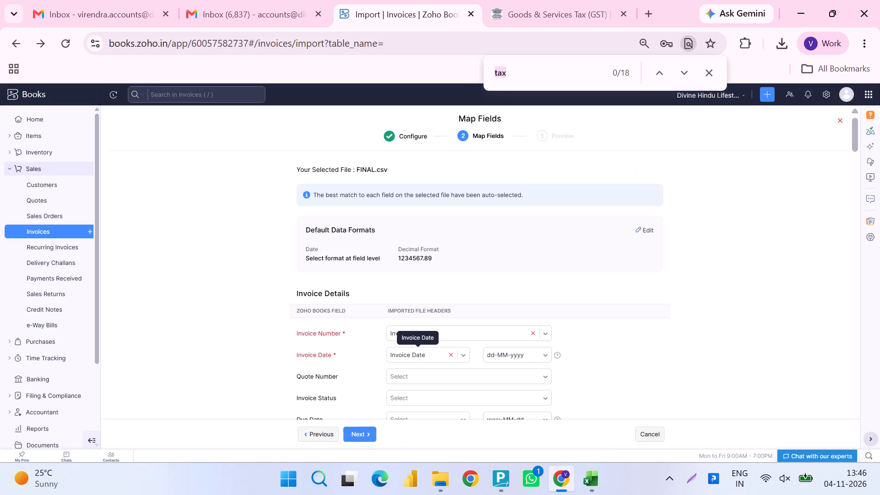
pyautogui.write('igst')
pyautogui.press('Return')
pyautogui.press('Escape')
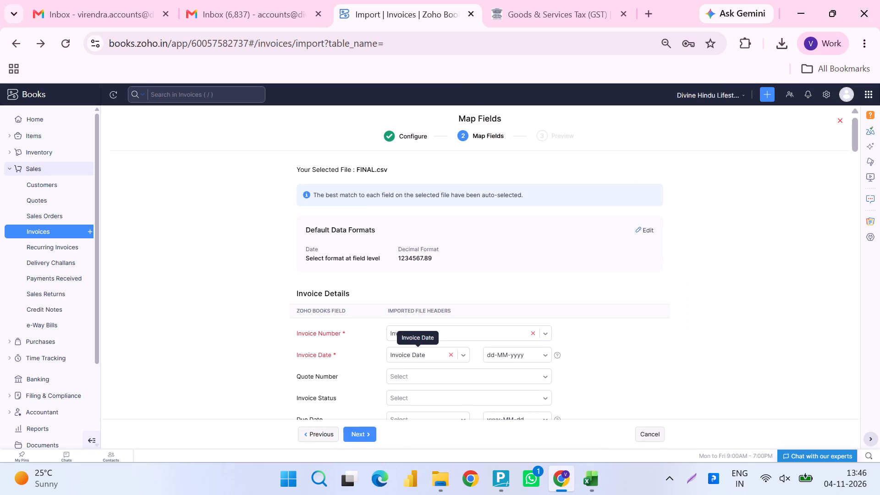
pyautogui.click(45, 174)
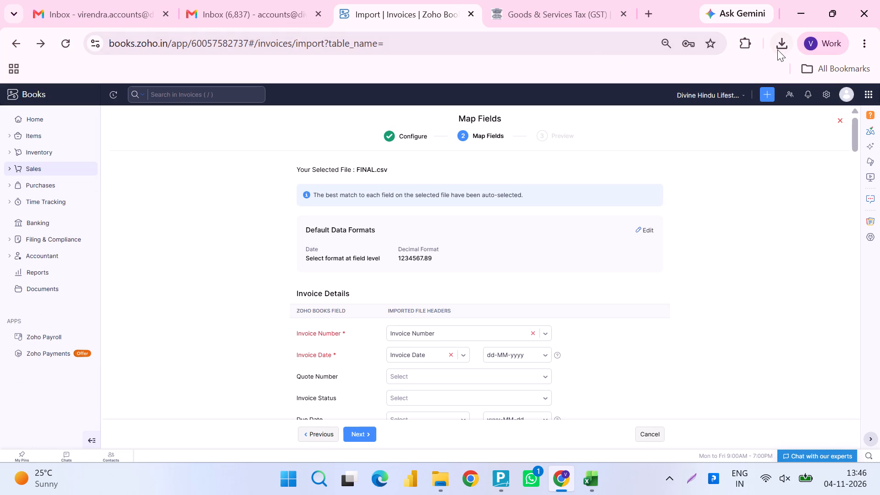
# Open Invoice02 from the Invoice_Divine Hindu Lifestyle Private Limited_2026-11-04 archive in the Downloads folder.
pyautogui.hotkey('alt', 'Tab')
pyautogui.hotkey('alt', 'Tab')
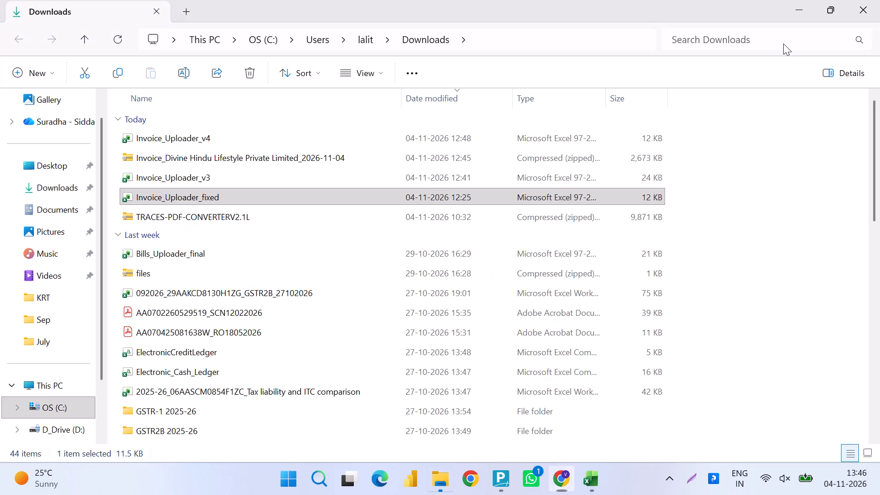
pyautogui.press('Up')
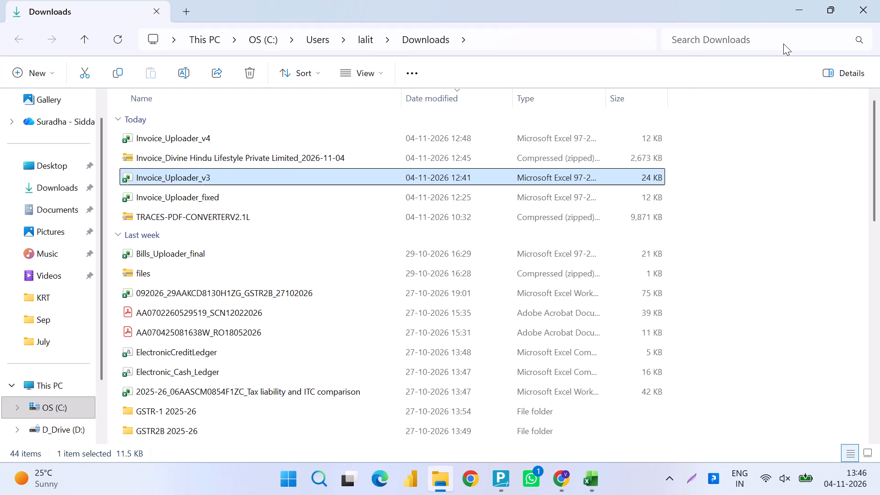
pyautogui.press('Up')
pyautogui.press('Down')
pyautogui.press('Down')
pyautogui.press('Down')
pyautogui.press('Up')
pyautogui.press('Up')
pyautogui.press('Up')
pyautogui.press('Return')
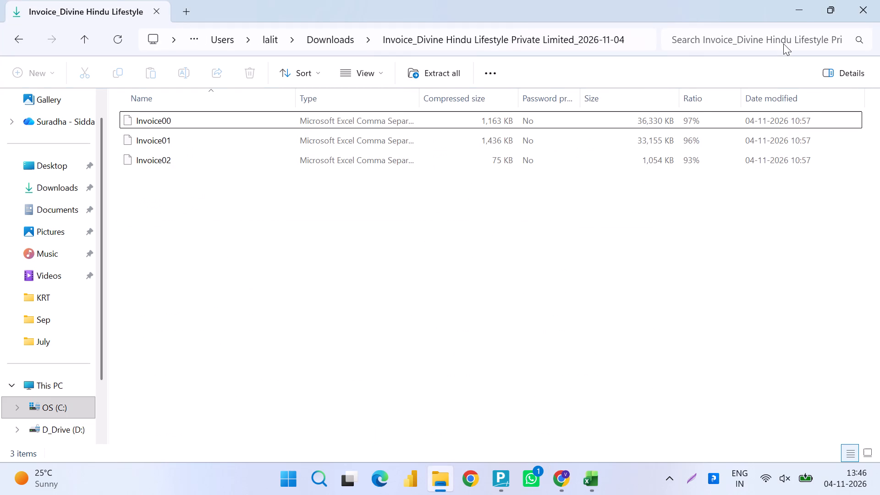
pyautogui.press('Down')
pyautogui.press('Down')
pyautogui.press('Return')
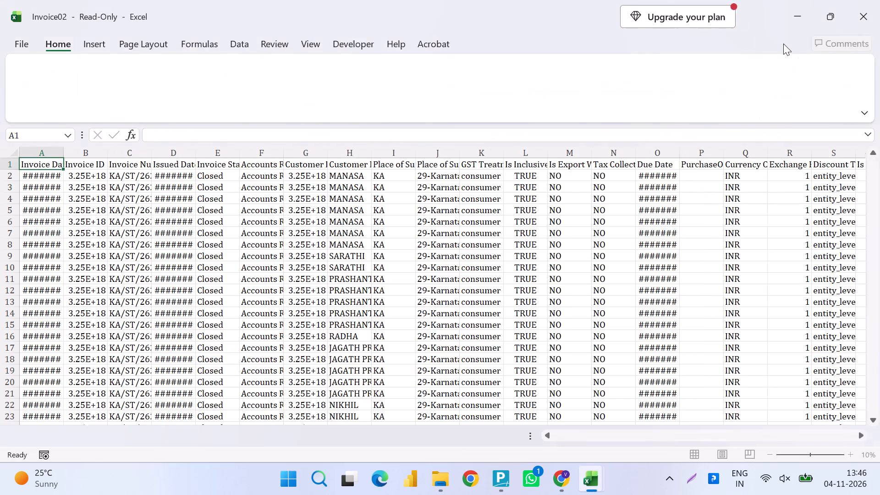
# Autofit the width of all columns in the Invoice02 sheet.
pyautogui.hotkey('ctrl', 'a')
pyautogui.hotkey('alt', 'h')
pyautogui.write('oi')
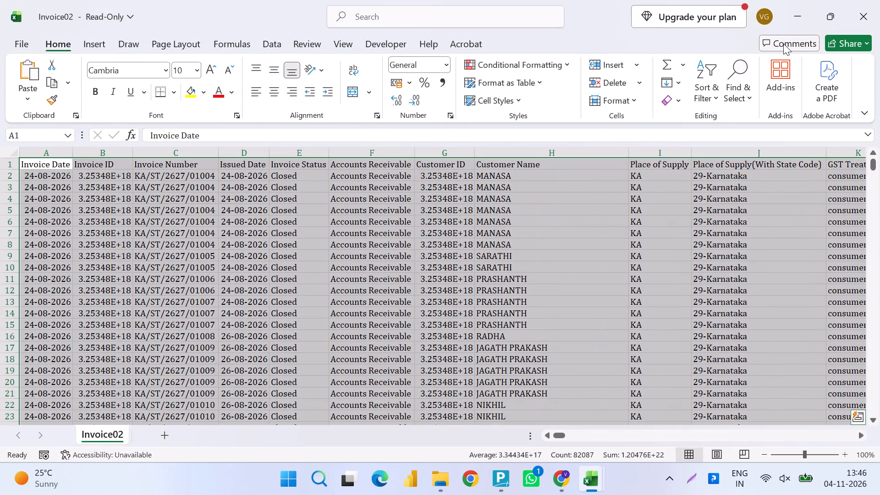
# Find igst5 in the Invoice02 sheet and copy the ItemAmount value from the same row.
pyautogui.hotkey('ctrl', 'f')
pyautogui.write('igst')
pyautogui.press('5')
pyautogui.press('Return')
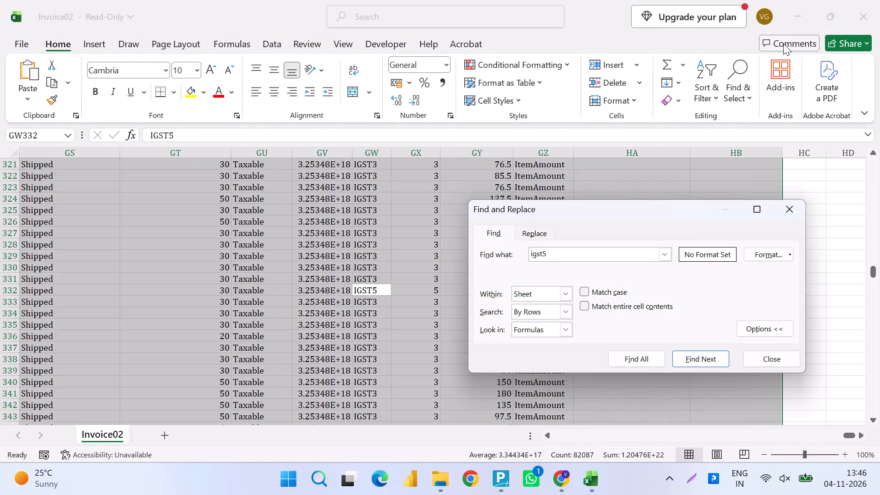
pyautogui.press('Escape')
pyautogui.press('Right')
pyautogui.press('Right')
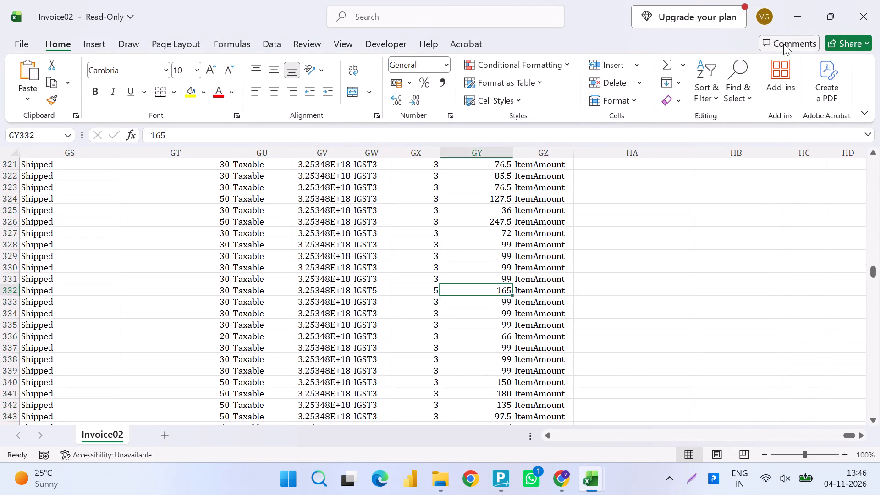
pyautogui.press('Right')
pyautogui.hotkey('ctrl', 'c')
# Check the header in row 1 of Invoice02 for the column holding the copied value.
pyautogui.hotkey('ctrl', 'Up')
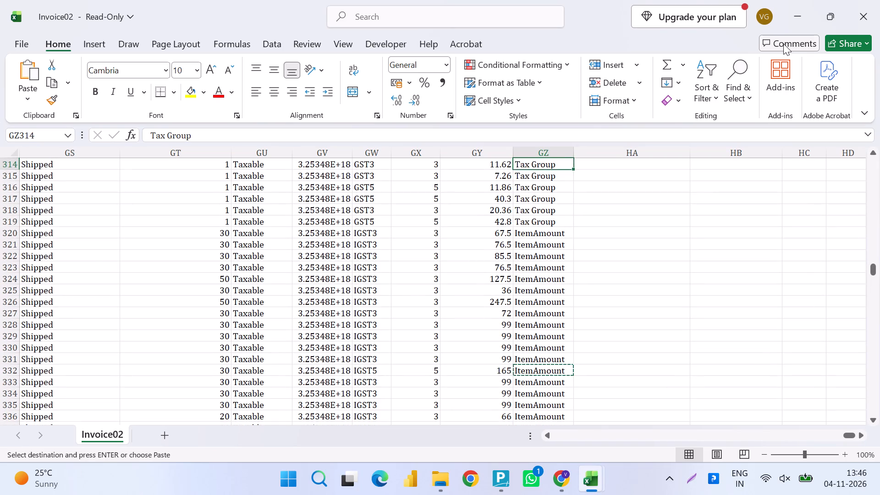
pyautogui.press('Up')
pyautogui.hotkey('ctrl', 'Up')
pyautogui.press('Up')
pyautogui.press('Up')
pyautogui.press('Up')
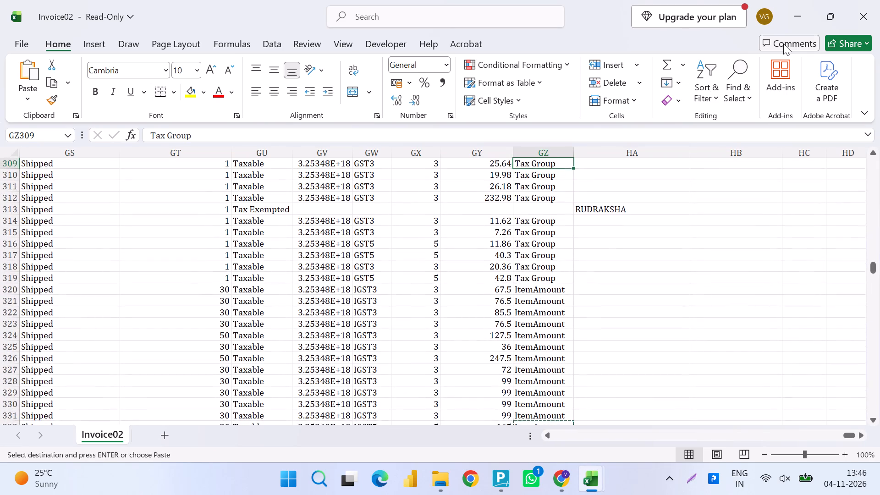
pyautogui.hotkey('ctrl', 'Up')
pyautogui.hotkey('ctrl', 'Up')
pyautogui.hotkey('ctrl', 'Up')
pyautogui.hotkey('ctrl', 'Up')
pyautogui.hotkey('ctrl', 'Up')
pyautogui.hotkey('ctrl', 'Up')
pyautogui.hotkey('ctrl', 'Up')
pyautogui.hotkey('ctrl', 'Up')
pyautogui.hotkey('ctrl', 'Up')
pyautogui.hotkey('ctrl', 'Up')
pyautogui.hotkey('ctrl', 'Up')
pyautogui.hotkey('ctrl', 'Up')
pyautogui.hotkey('ctrl', 'Up')
pyautogui.hotkey('ctrl', 'Up')
pyautogui.hotkey('ctrl', 'Up')
pyautogui.hotkey('ctrl', 'Up')
pyautogui.hotkey('ctrl', 'Up')
pyautogui.hotkey('ctrl', 'Up')
pyautogui.hotkey('ctrl', 'Up')
pyautogui.hotkey('ctrl', 'Up')
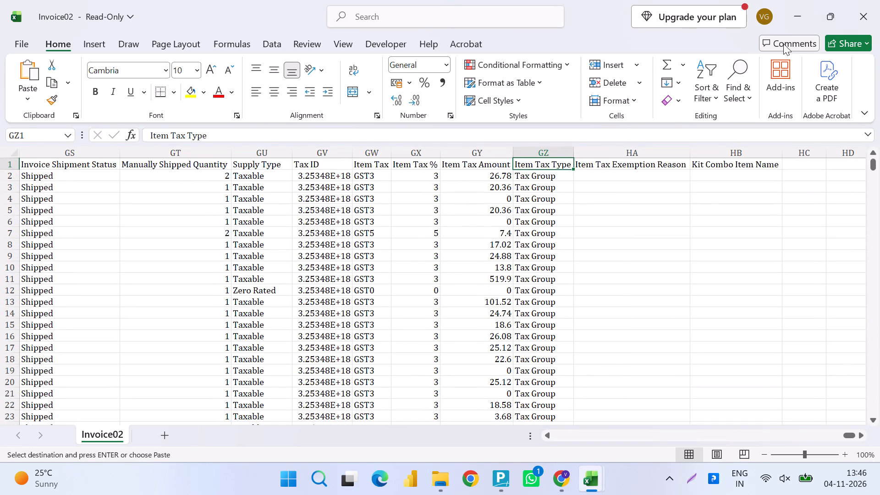
# Paste ItemAmount into the Item Tax Type cell of row 3 in the FINAL sheet, then save and close the file.
pyautogui.hotkey('alt', 'Tab')
pyautogui.hotkey('ctrl', 'v')
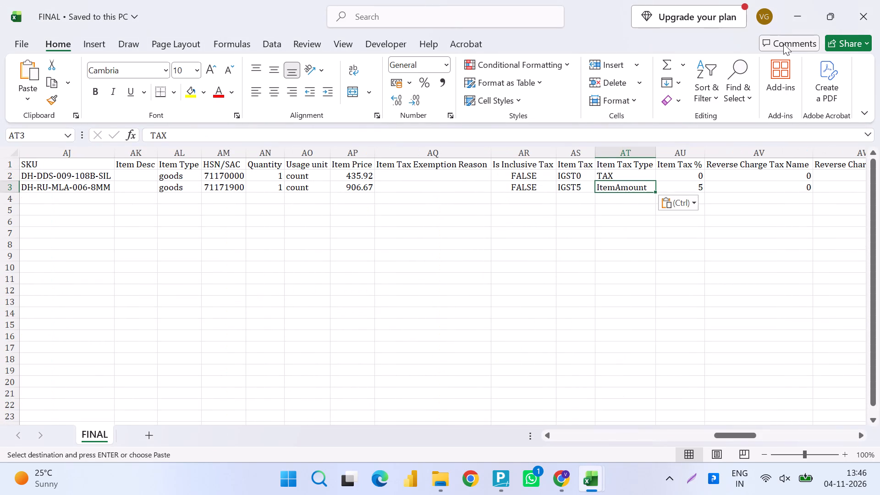
pyautogui.hotkey('ctrl', 's')
pyautogui.click(879, 0)
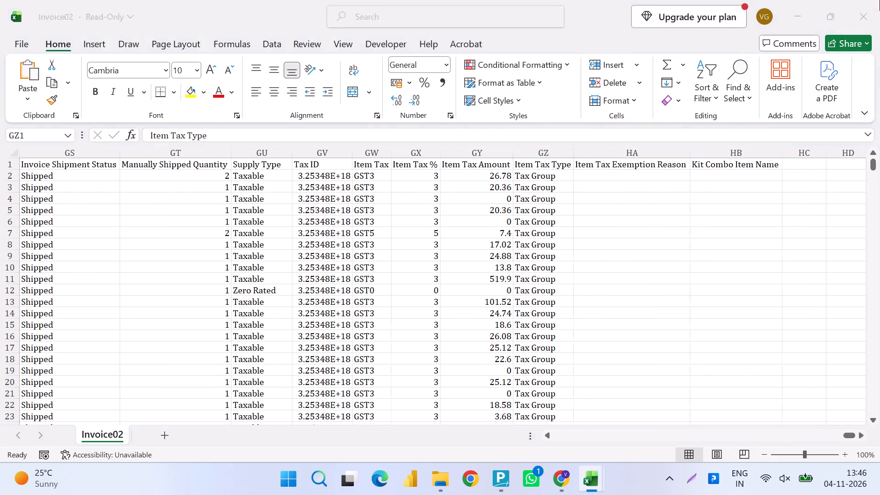
# Replace the import file in Zoho Books with the updated FINAL file from the Desktop and advance to the preview.
pyautogui.hotkey('alt', 'Tab')
pyautogui.hotkey('alt', 'Tab')
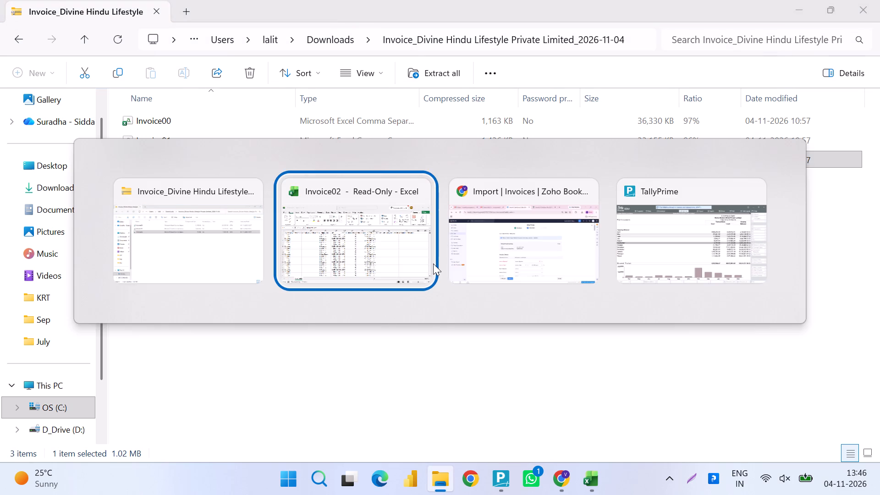
pyautogui.hotkey('alt', 'Tab')
pyautogui.click(312, 437)
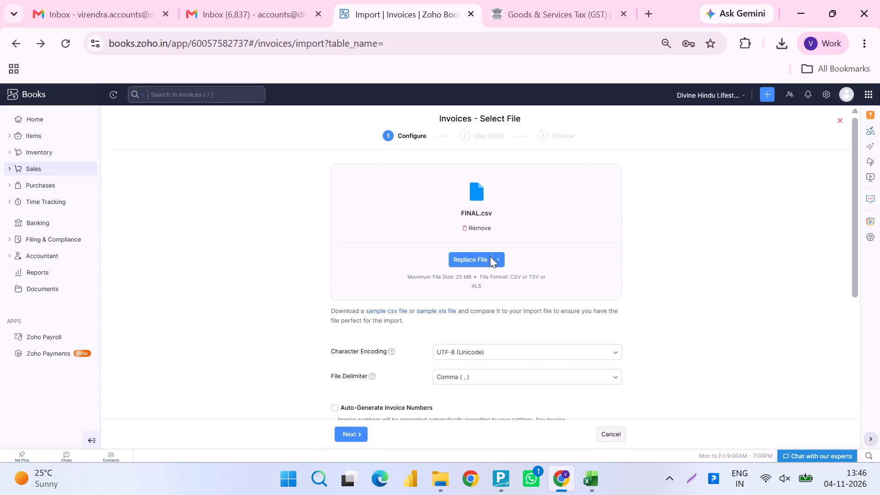
pyautogui.click(475, 256)
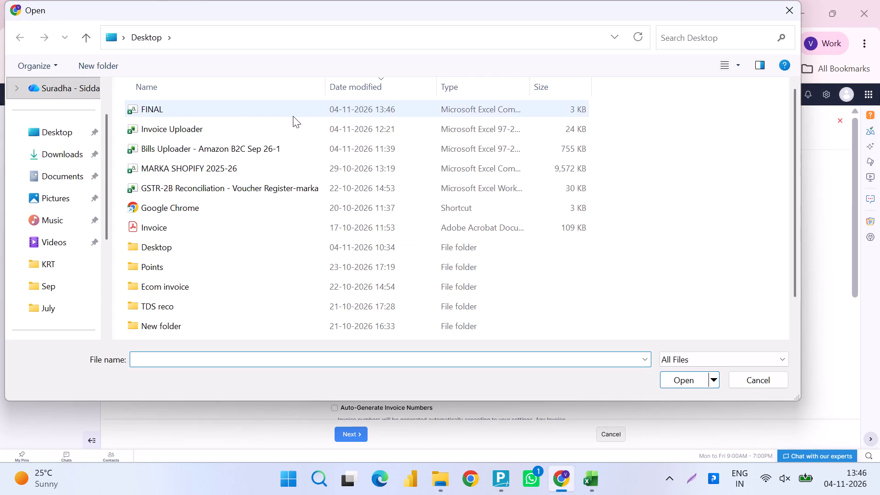
pyautogui.click(293, 116)
pyautogui.press('Return')
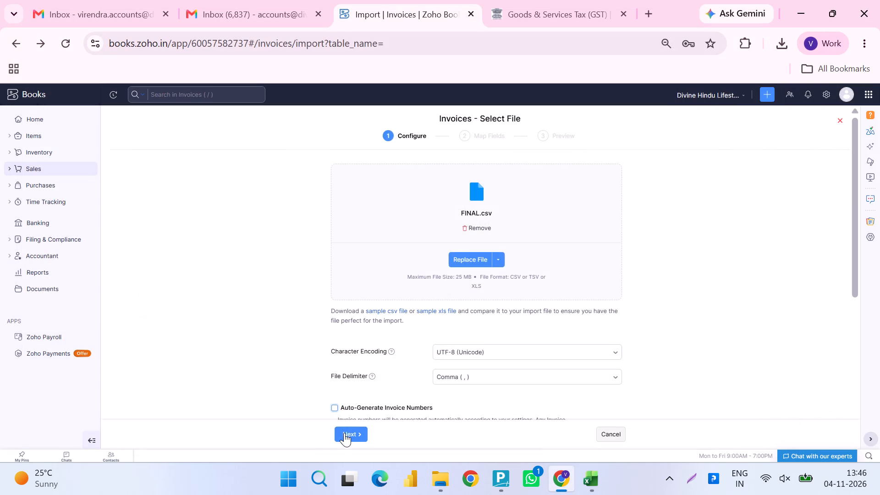
pyautogui.click(344, 433)
pyautogui.click(361, 434)
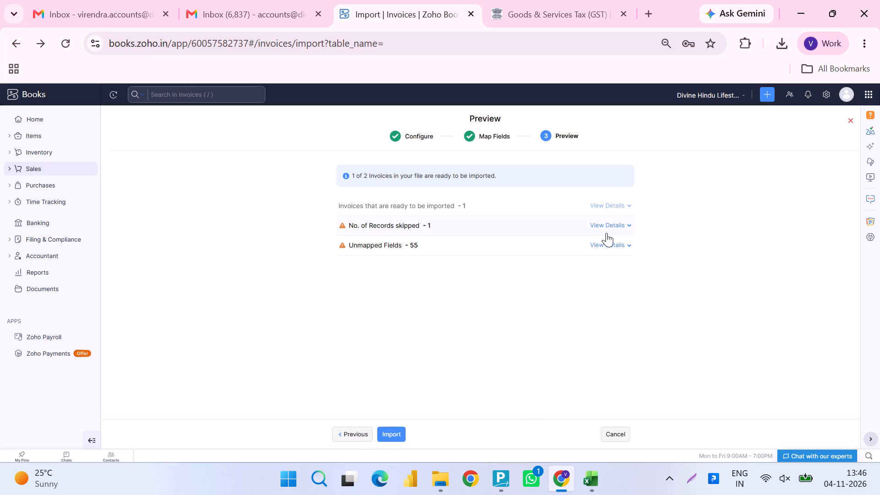
# Check the skipped record's reason in the import preview and go back to the file selection stage.
pyautogui.click(613, 228)
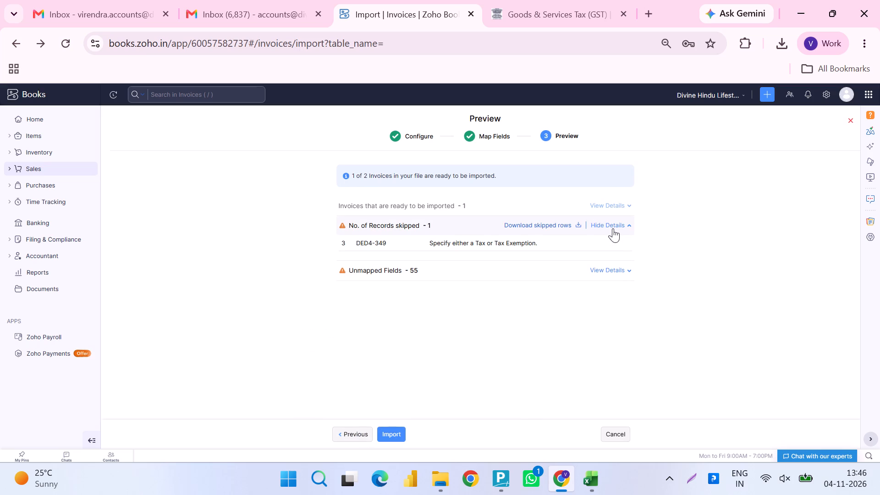
pyautogui.click(350, 431)
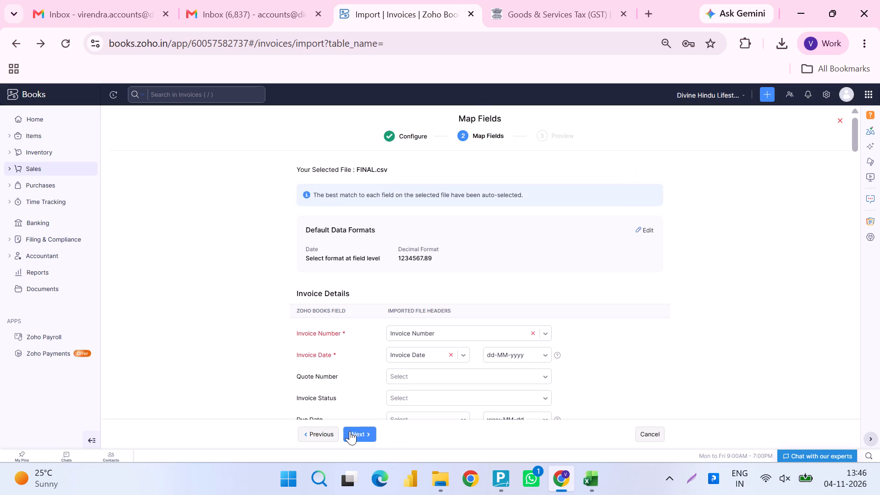
pyautogui.click(302, 442)
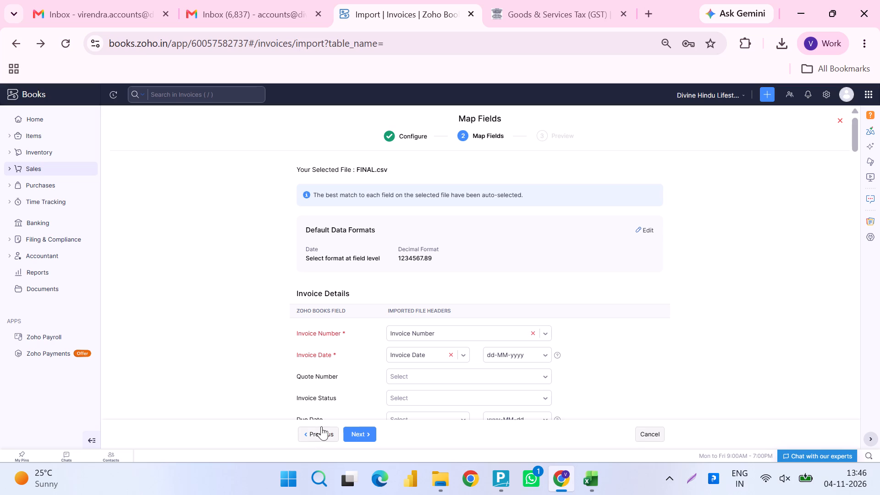
pyautogui.moveTo(326, 422); pyautogui.dragTo(320, 433)
pyautogui.click(320, 433)
# Reopen the FINAL file from the Desktop in Excel.
pyautogui.press('super+d')
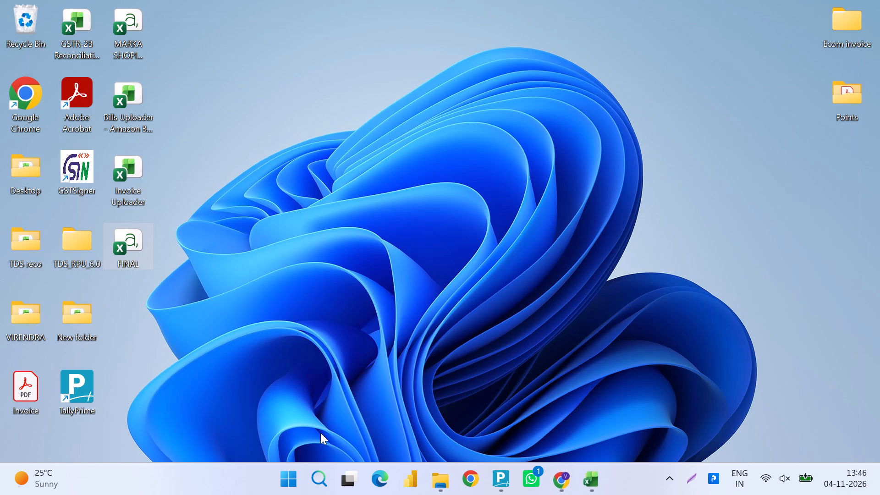
pyautogui.press('Up')
pyautogui.press('Down')
pyautogui.press('Return')
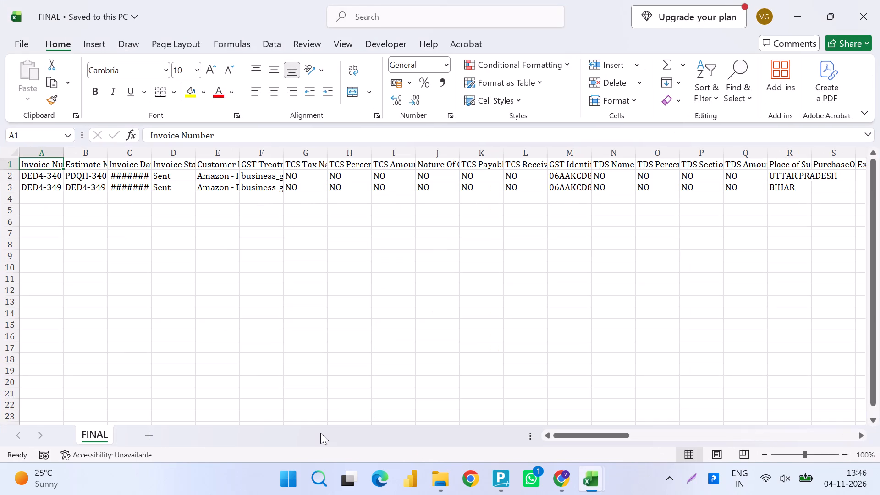
# Autofit the width of the Item Tax Type column in the FINAL sheet.
pyautogui.press('Right')
pyautogui.press('Right')
pyautogui.press('Right')
pyautogui.press('Right')
pyautogui.press('Right')
pyautogui.press('Right')
pyautogui.press('Right')
pyautogui.press('Right')
pyautogui.press('Right')
pyautogui.press('Right')
pyautogui.press('Right')
pyautogui.press('Right')
pyautogui.press('Right')
pyautogui.press('Right')
pyautogui.press('Right')
pyautogui.press('Right')
pyautogui.press('Right')
pyautogui.press('Right')
pyautogui.press('Right')
pyautogui.press('Right')
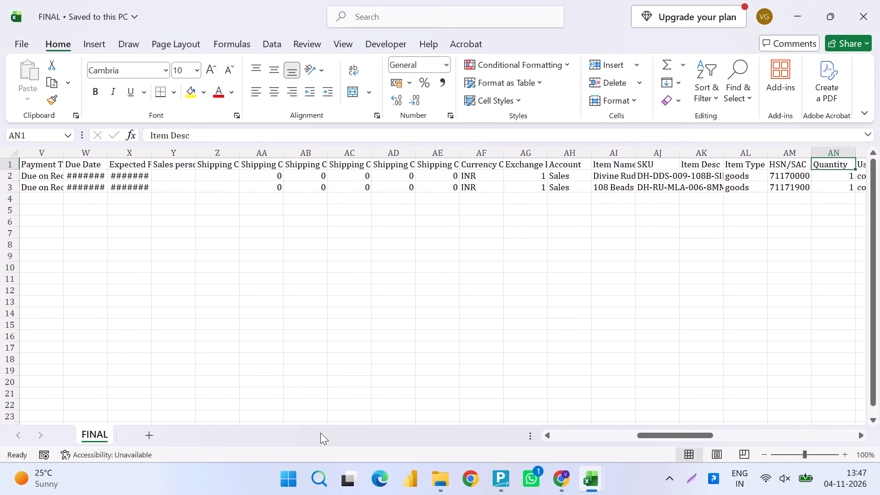
pyautogui.press('Right')
pyautogui.press('Right')
pyautogui.press('Right')
pyautogui.press('Right')
pyautogui.press('Right')
pyautogui.press('Down')
pyautogui.press('Left')
pyautogui.press('Left')
pyautogui.press('Left')
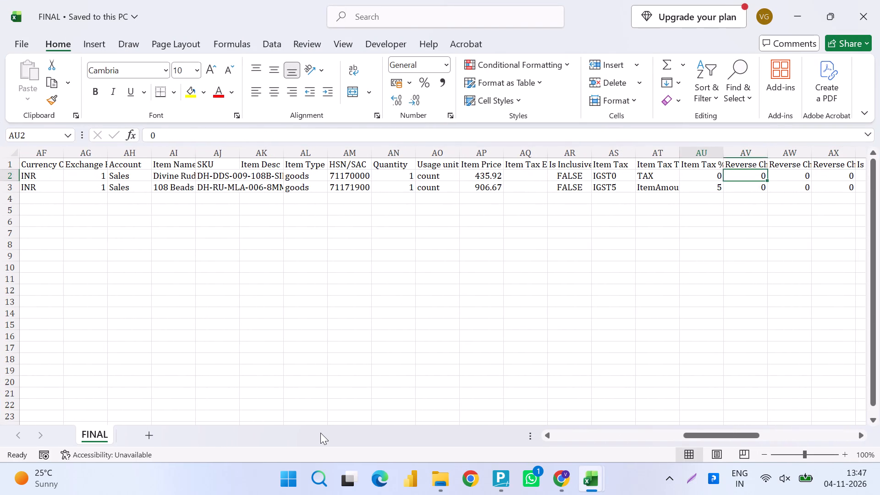
pyautogui.press('Left')
pyautogui.press('Up')
pyautogui.hotkey('ctrl', 'space')
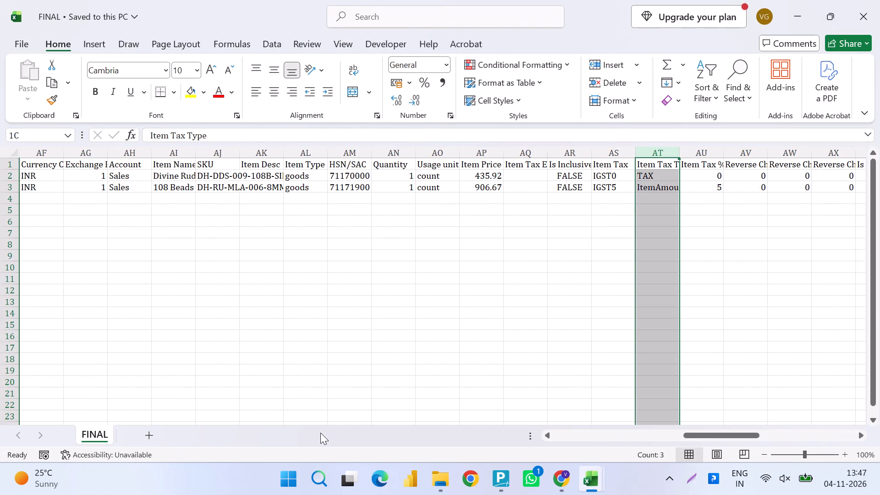
pyautogui.hotkey('alt', 'h')
pyautogui.write('oi')
# Switch to the Invoice02 workbook and return to the Item Tax Type header.
pyautogui.hotkey('alt', 'Tab')
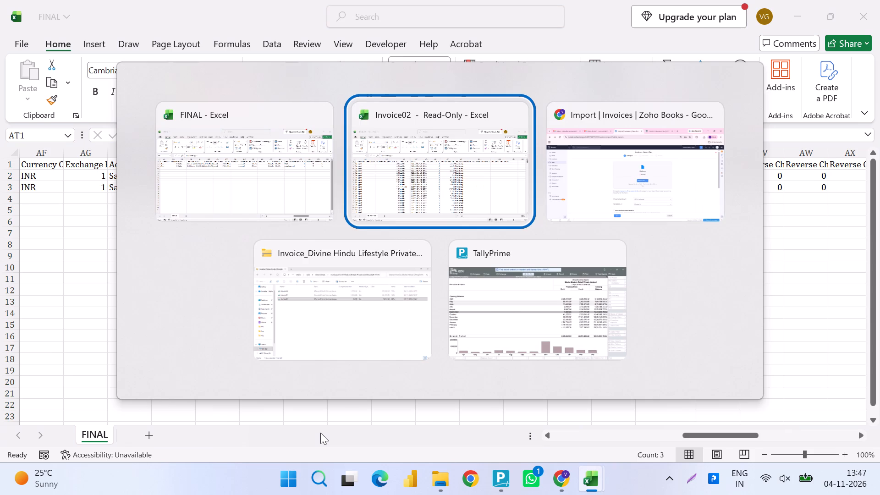
pyautogui.press('Down')
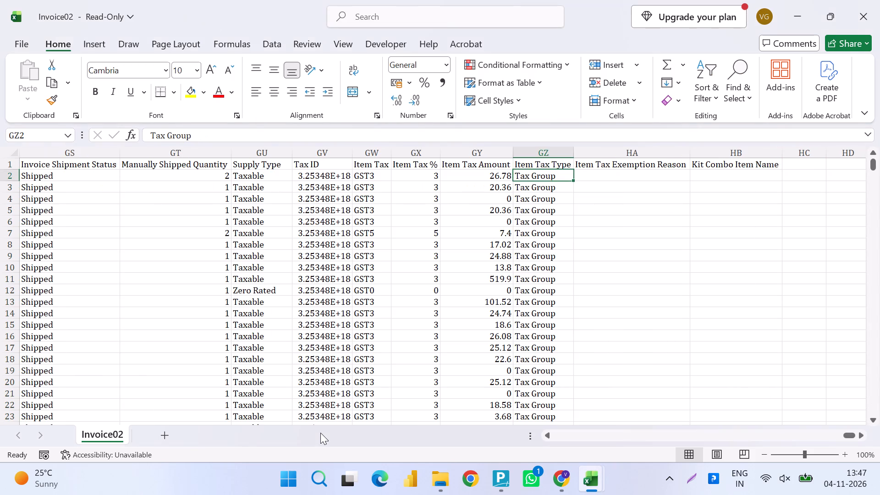
pyautogui.press('Up')
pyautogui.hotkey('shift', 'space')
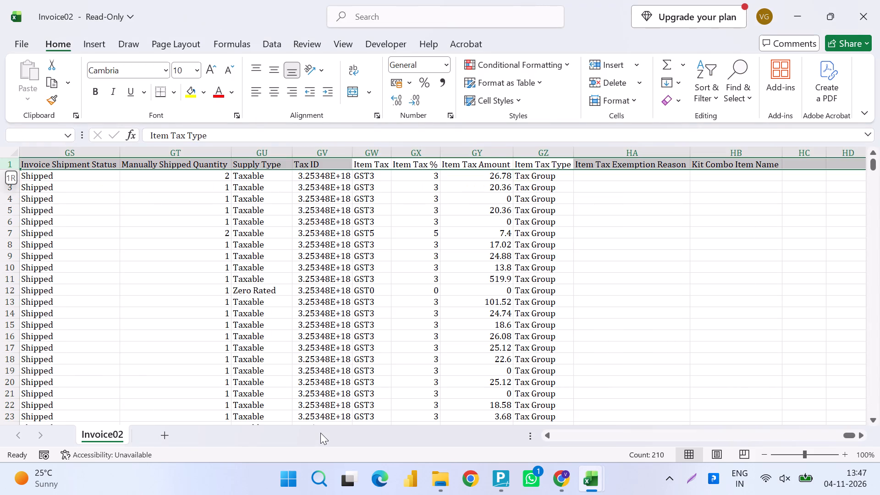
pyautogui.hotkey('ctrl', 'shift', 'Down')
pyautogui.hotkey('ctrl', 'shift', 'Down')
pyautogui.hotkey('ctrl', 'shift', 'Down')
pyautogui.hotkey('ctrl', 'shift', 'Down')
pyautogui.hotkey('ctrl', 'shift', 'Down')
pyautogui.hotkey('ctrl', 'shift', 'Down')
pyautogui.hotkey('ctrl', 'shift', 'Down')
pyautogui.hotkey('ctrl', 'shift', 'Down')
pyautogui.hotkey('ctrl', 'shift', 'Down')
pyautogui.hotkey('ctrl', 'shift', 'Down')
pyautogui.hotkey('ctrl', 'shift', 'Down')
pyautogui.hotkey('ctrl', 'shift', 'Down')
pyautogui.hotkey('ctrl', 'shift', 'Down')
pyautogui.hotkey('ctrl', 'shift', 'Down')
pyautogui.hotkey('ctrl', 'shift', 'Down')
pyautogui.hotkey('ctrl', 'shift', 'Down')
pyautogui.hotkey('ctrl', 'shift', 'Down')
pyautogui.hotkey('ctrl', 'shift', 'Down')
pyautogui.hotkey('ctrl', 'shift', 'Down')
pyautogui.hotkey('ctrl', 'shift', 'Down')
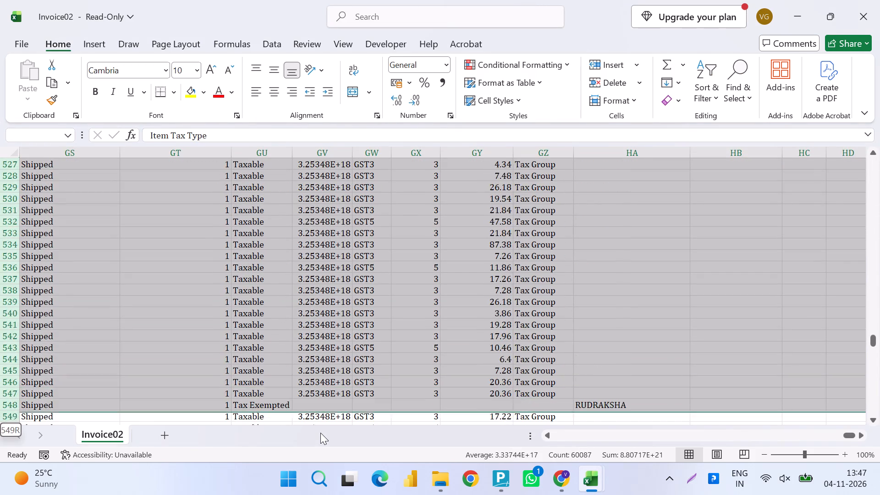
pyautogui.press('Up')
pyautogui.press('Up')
# Examine the Tax ID, Item Tax, Item Tax % and Item Tax Type values down the Invoice02 rows.
pyautogui.press('Left')
pyautogui.press('Left')
pyautogui.press('Left')
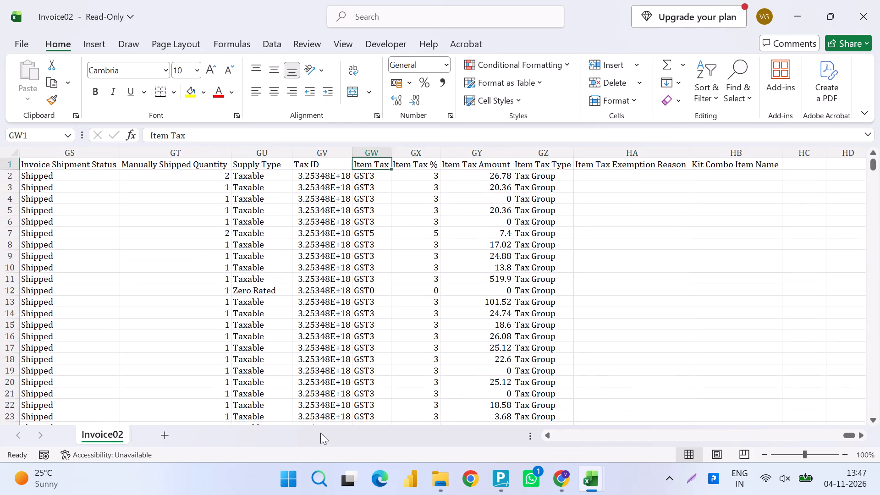
pyautogui.press('Left')
pyautogui.hotkey('shift', 'space')
pyautogui.hotkey('ctrl', 'shift', 'Down')
pyautogui.hotkey('ctrl', 'shift', 'Down')
pyautogui.hotkey('ctrl', 'shift', 'Down')
pyautogui.hotkey('ctrl', 'shift', 'Down')
pyautogui.hotkey('ctrl', 'shift', 'Down')
pyautogui.hotkey('ctrl', 'shift', 'Down')
pyautogui.hotkey('ctrl', 'shift', 'Down')
pyautogui.hotkey('ctrl', 'shift', 'Down')
pyautogui.hotkey('ctrl', 'shift', 'Down')
pyautogui.hotkey('ctrl', 'shift', 'Down')
pyautogui.hotkey('ctrl', 'shift', 'Down')
pyautogui.hotkey('ctrl', 'shift', 'Down')
pyautogui.hotkey('ctrl', 'shift', 'Down')
pyautogui.hotkey('ctrl', 'shift', 'Down')
pyautogui.hotkey('ctrl', 'shift', 'Down')
pyautogui.hotkey('ctrl', 'shift', 'Down')
pyautogui.hotkey('ctrl', 'shift', 'Down')
pyautogui.hotkey('ctrl', 'shift', 'Down')
pyautogui.hotkey('ctrl', 'shift', 'Down')
pyautogui.hotkey('ctrl', 'shift', 'Down')
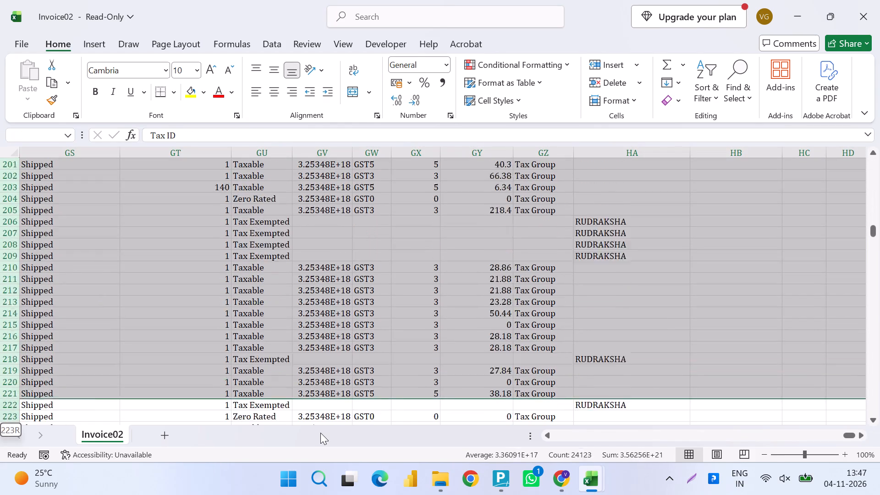
pyautogui.press('Up')
pyautogui.hotkey('ctrl', 'Up')
pyautogui.press('Right')
# Switch to the FINAL workbook and autofit the width of all its data columns.
pyautogui.hotkey('alt', 'Tab')
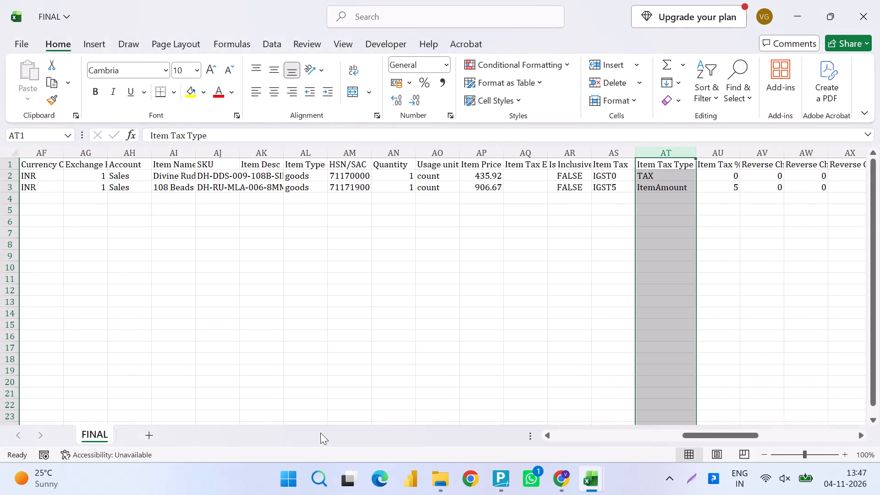
pyautogui.hotkey('ctrl', 'Left')
pyautogui.hotkey('ctrl', 'Left')
pyautogui.hotkey('ctrl', 'Left')
pyautogui.hotkey('ctrl', 'Left')
pyautogui.hotkey('ctrl', 'Left')
pyautogui.hotkey('ctrl', 'Left')
pyautogui.hotkey('ctrl', 'Left')
pyautogui.hotkey('ctrl', 'Left')
pyautogui.hotkey('ctrl', 'Left')
pyautogui.hotkey('ctrl', 'Left')
pyautogui.hotkey('ctrl', 'Left')
pyautogui.press('Down')
pyautogui.hotkey('ctrl', 'a')
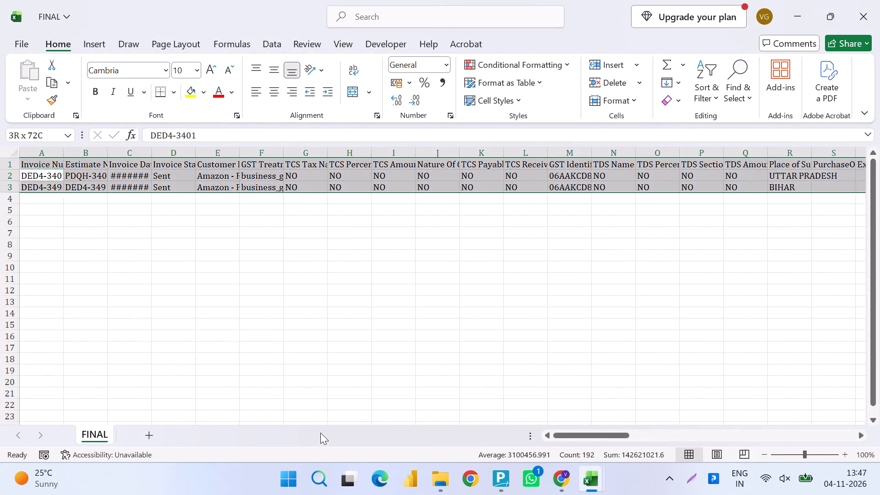
pyautogui.write('hoi')
pyautogui.press('Down')
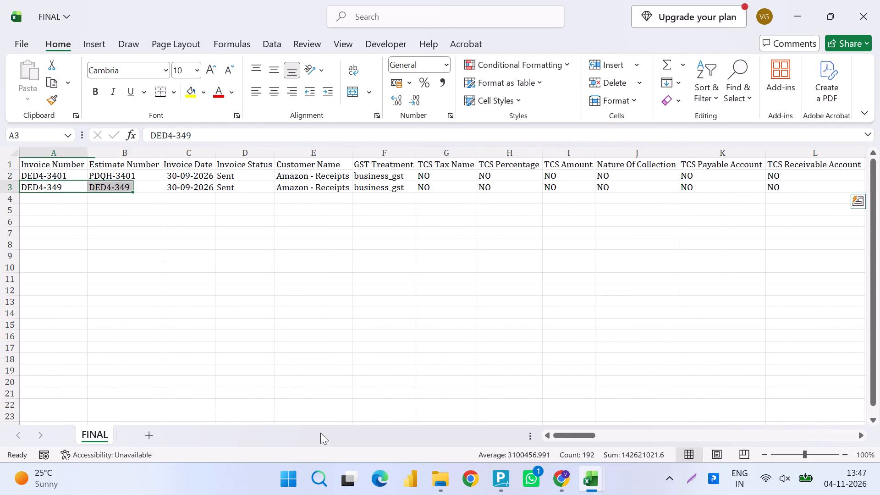
# Look through the fields of the second invoice record in FINAL, from Invoice Number across to Warehouse Name.
pyautogui.press('Right')
pyautogui.press('Right')
pyautogui.press('Right')
pyautogui.press('Right')
pyautogui.press('Right')
pyautogui.press('Right')
pyautogui.press('Right')
pyautogui.press('Right')
pyautogui.press('Right')
pyautogui.press('Right')
pyautogui.press('Right')
pyautogui.press('Right')
pyautogui.press('Right')
pyautogui.press('Right')
pyautogui.press('Right')
pyautogui.press('Right')
pyautogui.press('Right')
pyautogui.press('Right')
pyautogui.press('Right')
pyautogui.press('Right')
pyautogui.hotkey('alt', 'Tab')
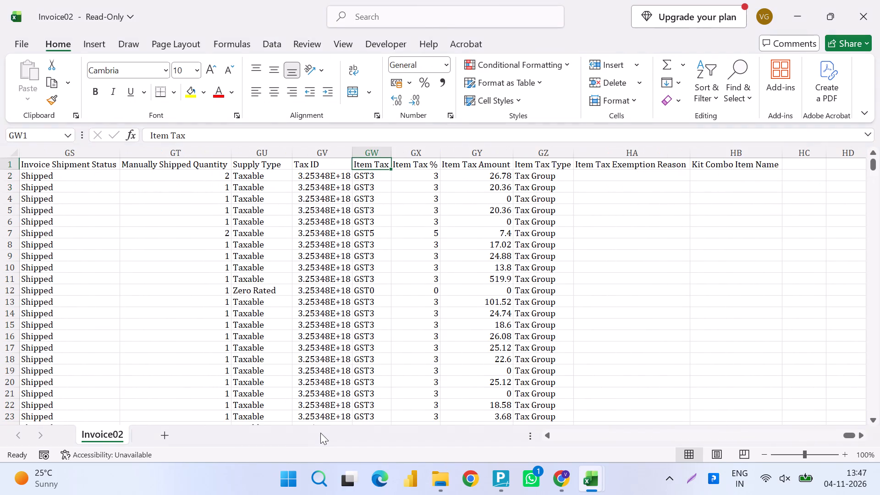
pyautogui.hotkey('alt', 'Tab')
pyautogui.press('Right')
pyautogui.press('Right')
pyautogui.press('Right')
pyautogui.press('Right')
pyautogui.press('Right')
pyautogui.press('Right')
pyautogui.press('Right')
pyautogui.press('Right')
pyautogui.press('Right')
pyautogui.press('Right')
pyautogui.press('Right')
pyautogui.press('Right')
pyautogui.press('Right')
pyautogui.press('Right')
pyautogui.press('Right')
pyautogui.press('Right')
pyautogui.press('Right')
pyautogui.press('Right')
pyautogui.press('Right')
pyautogui.press('Right')
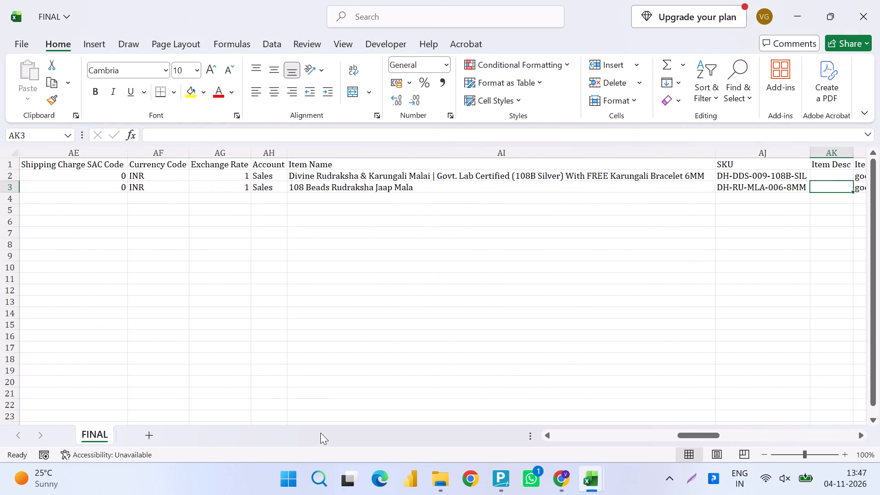
pyautogui.press('Right')
pyautogui.press('Right')
pyautogui.press('Right')
pyautogui.press('Right')
pyautogui.press('Right')
pyautogui.press('Right')
pyautogui.press('Right')
pyautogui.press('Right')
pyautogui.press('Right')
pyautogui.press('Right')
pyautogui.press('Right')
pyautogui.press('Right')
pyautogui.press('Right')
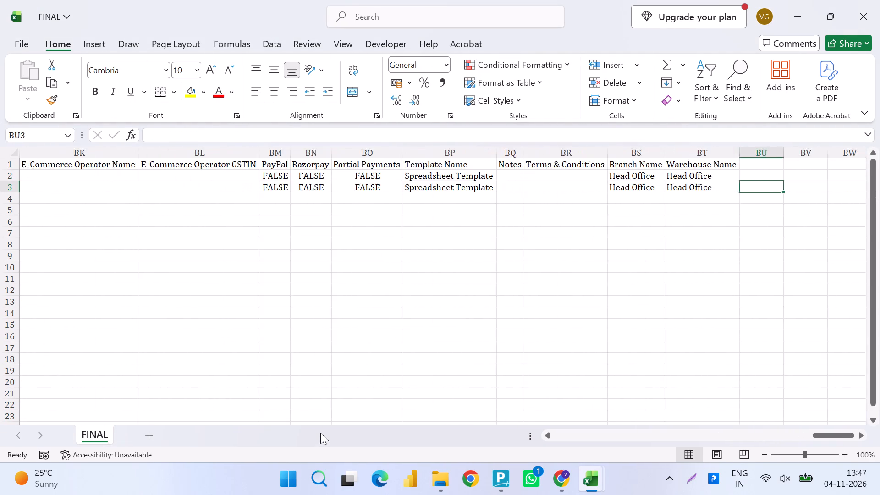
pyautogui.press('Right')
pyautogui.press('Right')
pyautogui.press('Left')
pyautogui.press('Left')
pyautogui.press('Left')
pyautogui.press('Left')
pyautogui.press('Left')
pyautogui.press('Left')
pyautogui.press('Left')
pyautogui.press('Left')
pyautogui.press('Left')
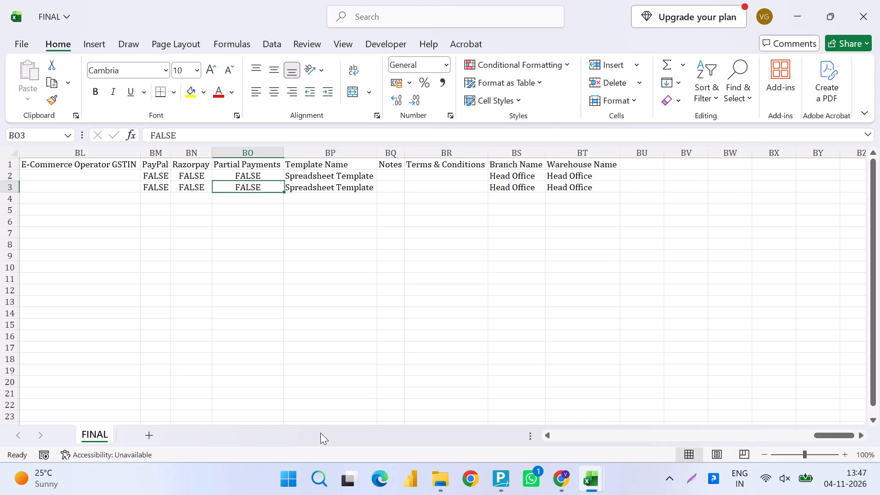
# Switch to the Invoice02 workbook, select its data rows and add filters to the header row.
pyautogui.hotkey('alt', 'Tab')
pyautogui.press('Right')
pyautogui.press('Right')
pyautogui.press('Right')
pyautogui.hotkey('shift', 'space')
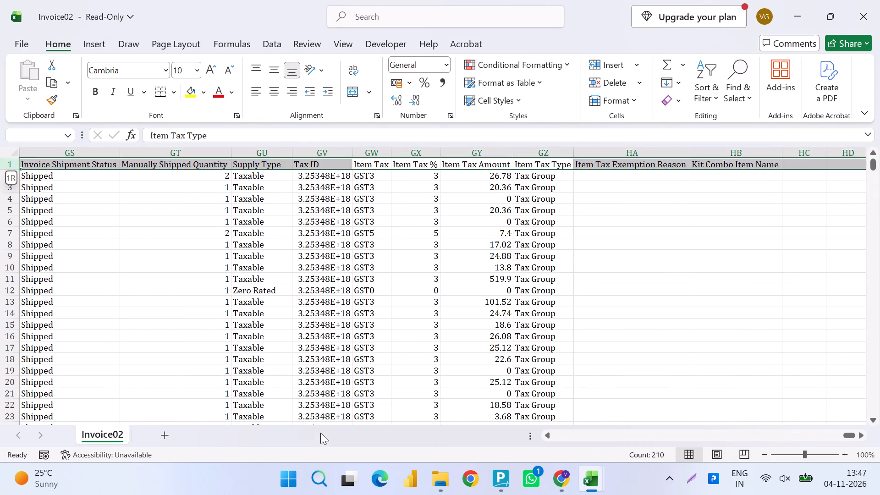
pyautogui.hotkey('ctrl', 'shift', 'Down')
pyautogui.hotkey('ctrl', 'shift', 'Down')
pyautogui.hotkey('ctrl', 'shift', 'Down')
pyautogui.hotkey('ctrl', 'shift', 'Down')
pyautogui.hotkey('ctrl', 'shift', 'Down')
pyautogui.hotkey('ctrl', 'shift', 'Down')
pyautogui.hotkey('ctrl', 'shift', 'Down')
pyautogui.hotkey('ctrl', 'shift', 'Down')
pyautogui.hotkey('ctrl', 'shift', 'Down')
pyautogui.hotkey('ctrl', 'shift', 'Down')
pyautogui.hotkey('ctrl', 'shift', 'Down')
pyautogui.hotkey('ctrl', 'shift', 'Down')
pyautogui.hotkey('ctrl', 'shift', 'Down')
pyautogui.hotkey('ctrl', 'shift', 'Down')
pyautogui.hotkey('ctrl', 'shift', 'Down')
pyautogui.hotkey('ctrl', 'shift', 'Down')
pyautogui.hotkey('ctrl', 'shift', 'Down')
pyautogui.hotkey('ctrl', 'shift', 'Down')
pyautogui.hotkey('ctrl', 'shift', 'Down')
pyautogui.hotkey('ctrl', 'shift', 'Down')
pyautogui.hotkey('ctrl', 'shift', 'Down')
pyautogui.hotkey('ctrl', 'shift', 'Down')
pyautogui.hotkey('ctrl', 'shift', 'Down')
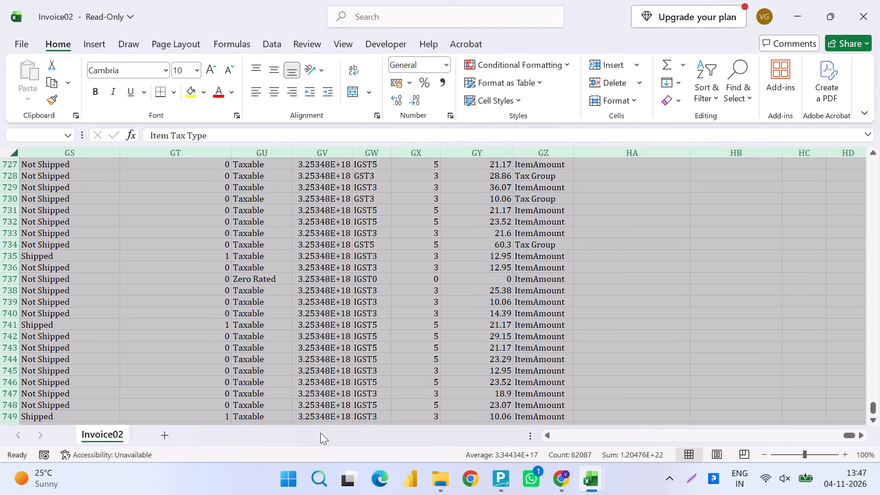
pyautogui.hotkey('ctrl', 'shift', 'l')
pyautogui.hotkey('shift', 'Up')
pyautogui.press('Up')
pyautogui.hotkey('ctrl', 'Up')
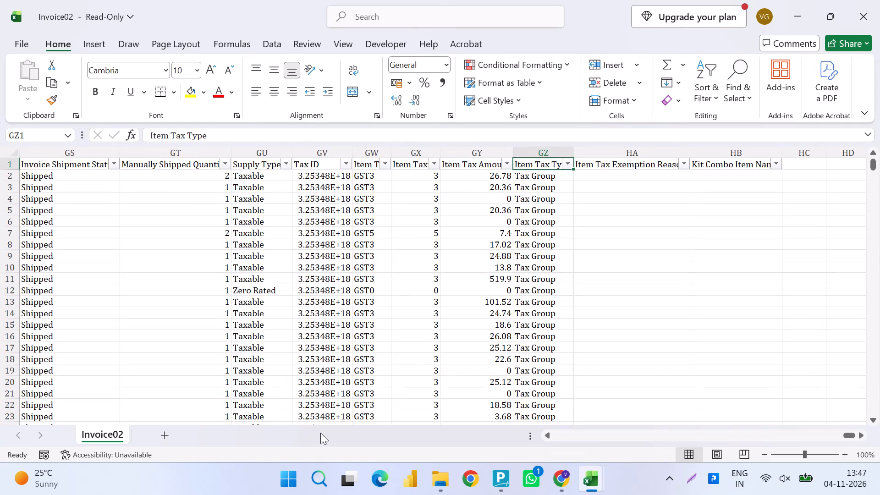
# Check which values the Item Tax Type filter offers in Invoice02 and go back to the FINAL workbook.
pyautogui.hotkey('alt', 'Down')
pyautogui.hotkey('alt', 'Down')
pyautogui.hotkey('alt', 'Down')
pyautogui.hotkey('alt', 'Down')
pyautogui.hotkey('alt', 'Down')
pyautogui.hotkey('alt', 'Down')
pyautogui.hotkey('alt', 'Down')
pyautogui.hotkey('alt', 'Down')
pyautogui.hotkey('alt', 'Down')
pyautogui.hotkey('alt', 'Down')
pyautogui.hotkey('alt', 'Down')
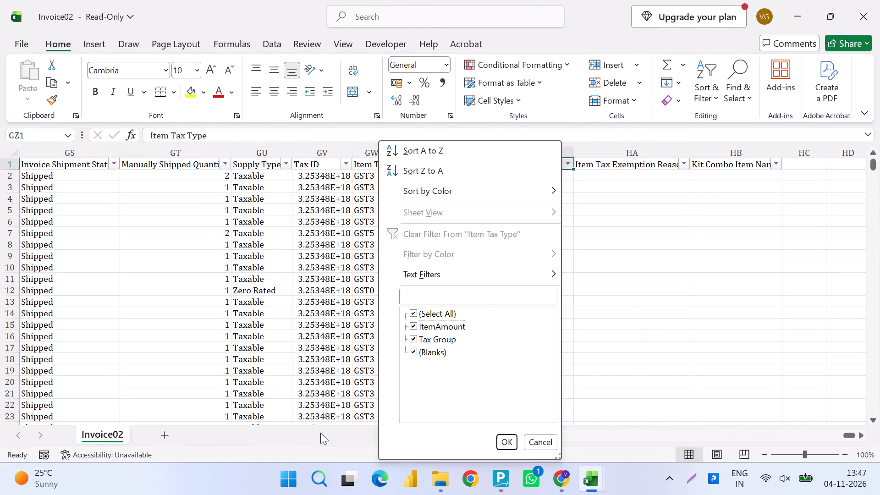
pyautogui.press('Down')
pyautogui.hotkey('alt', 'Tab')
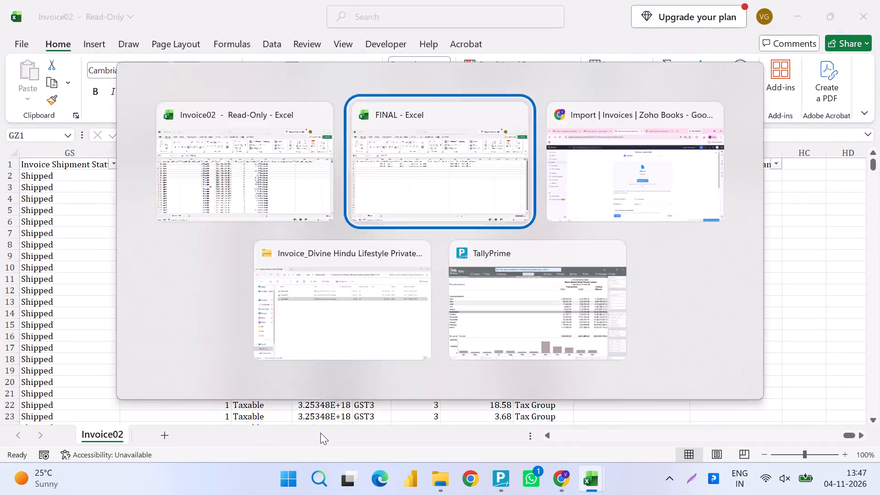
# Switch to the Invoice02 workbook and filter the Item Tax Type column to show only ItemAmount.
pyautogui.hotkey('alt', 'Tab')
pyautogui.hotkey('alt', 'Down')
pyautogui.hotkey('alt', 'Down')
pyautogui.hotkey('alt', 'Down')
pyautogui.hotkey('alt', 'Down')
pyautogui.hotkey('alt', 'Down')
pyautogui.hotkey('alt', 'Down')
pyautogui.hotkey('alt', 'Down')
pyautogui.hotkey('alt', 'Down')
pyautogui.hotkey('alt', 'Down')
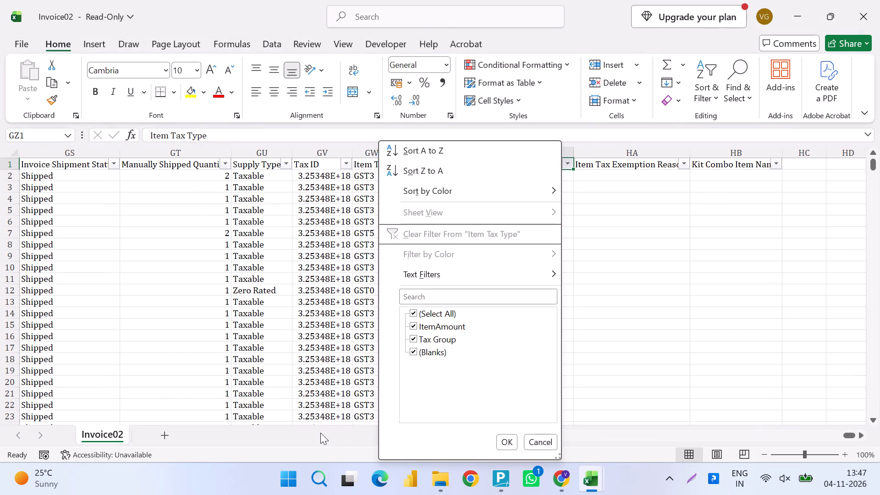
pyautogui.press('Down')
pyautogui.press('space')
pyautogui.press('Down')
pyautogui.press('space')
pyautogui.press('Return')
pyautogui.press('Down')
pyautogui.press('Left')
# Go back to FINAL and check the second record's Item Tax, Item Tax Type and Item Tax % entries against the filtered Invoice02 rows.
pyautogui.hotkey('alt', 'Tab')
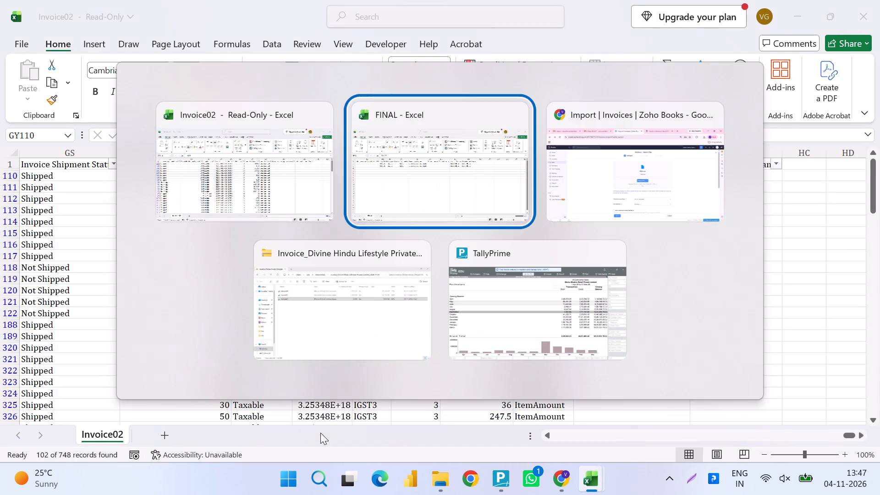
pyautogui.hotkey('alt', 'Left')
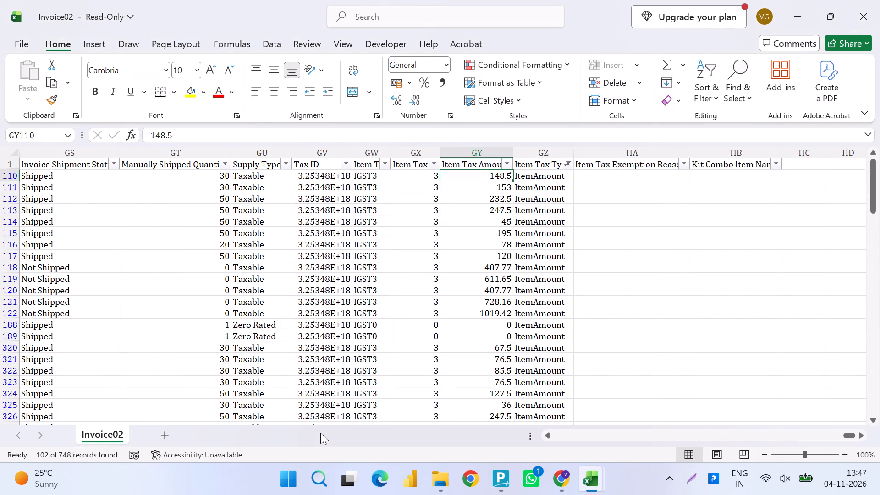
pyautogui.hotkey('alt', 'Tab')
pyautogui.press('Left')
pyautogui.press('Left')
pyautogui.press('Left')
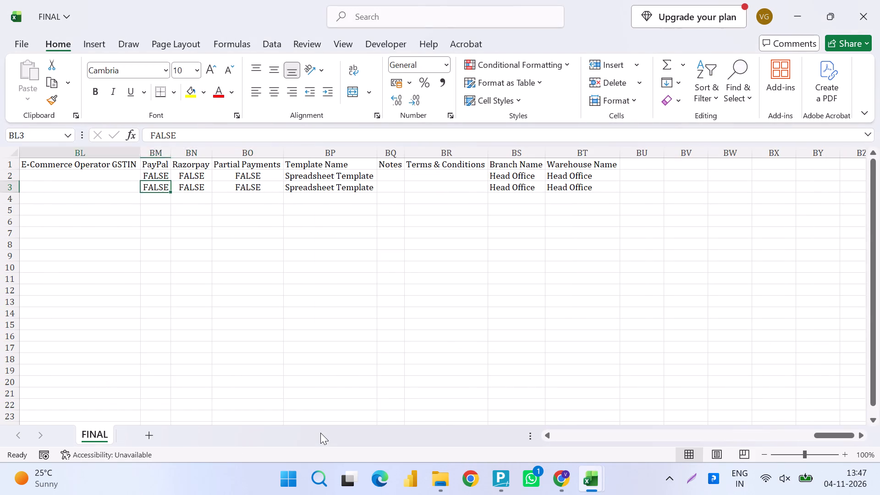
pyautogui.press('Left')
pyautogui.press('Left')
pyautogui.press('Left')
pyautogui.press('Left')
pyautogui.press('Left')
pyautogui.press('Left')
pyautogui.press('Left')
pyautogui.press('Left')
pyautogui.press('Left')
pyautogui.press('Left')
pyautogui.press('Left')
pyautogui.press('Left')
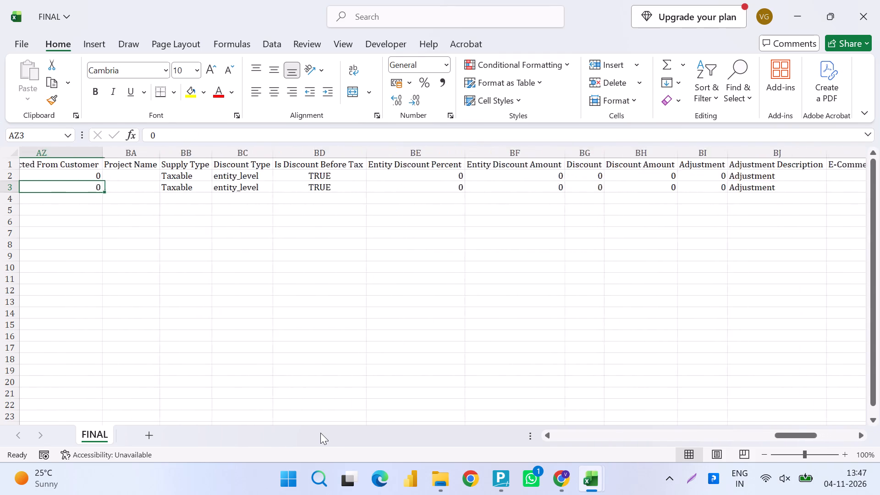
pyautogui.press('Left')
pyautogui.press('Left')
pyautogui.press('Left')
pyautogui.press('Left')
pyautogui.press('Left')
pyautogui.press('Left')
pyautogui.press('Left')
pyautogui.press('Left')
pyautogui.press('Left')
pyautogui.press('Left')
pyautogui.press('Left')
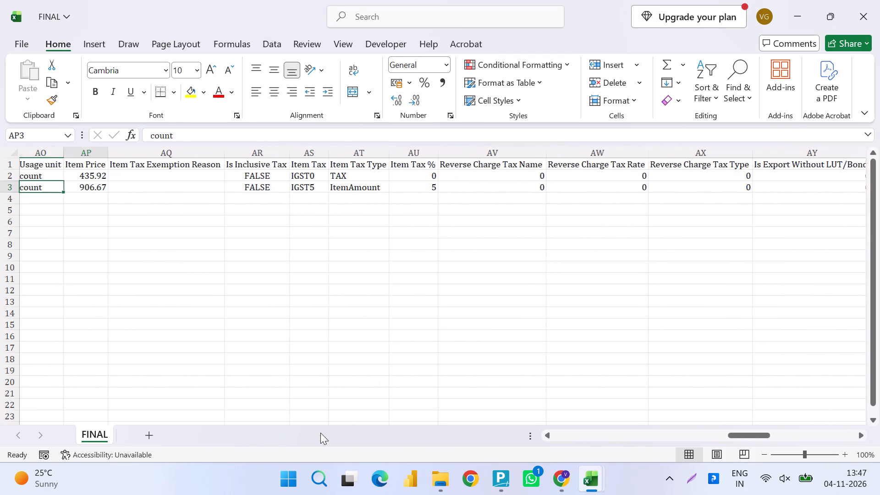
pyautogui.press('Right')
pyautogui.press('Right')
pyautogui.press('Right')
pyautogui.press('Right')
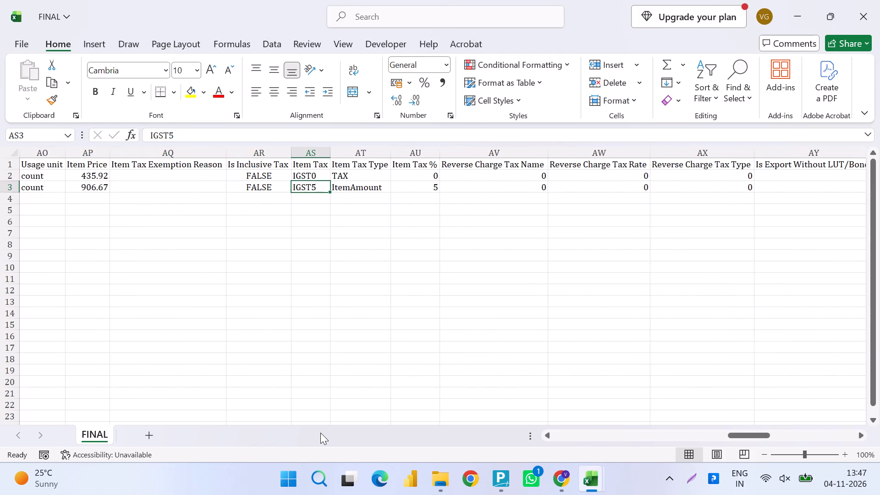
pyautogui.press('Right')
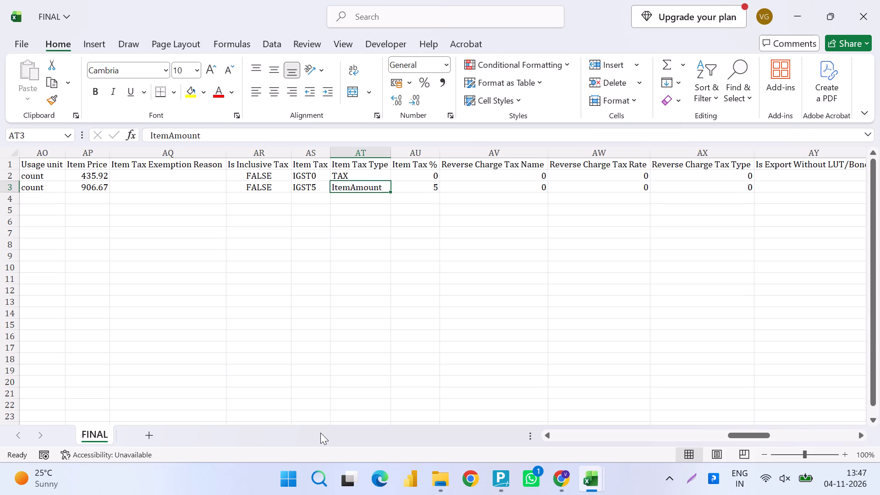
pyautogui.press('F2')
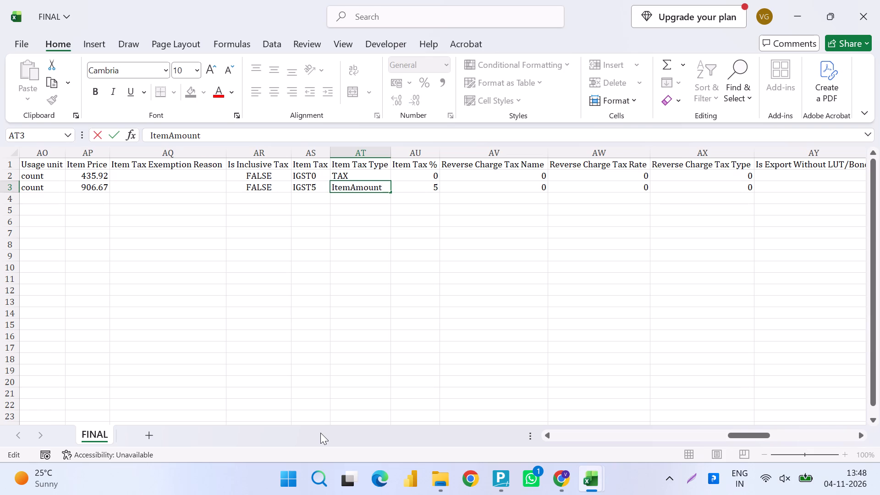
pyautogui.press('Escape')
pyautogui.press('Right')
pyautogui.press('F2')
pyautogui.press('Return')
pyautogui.press('Up')
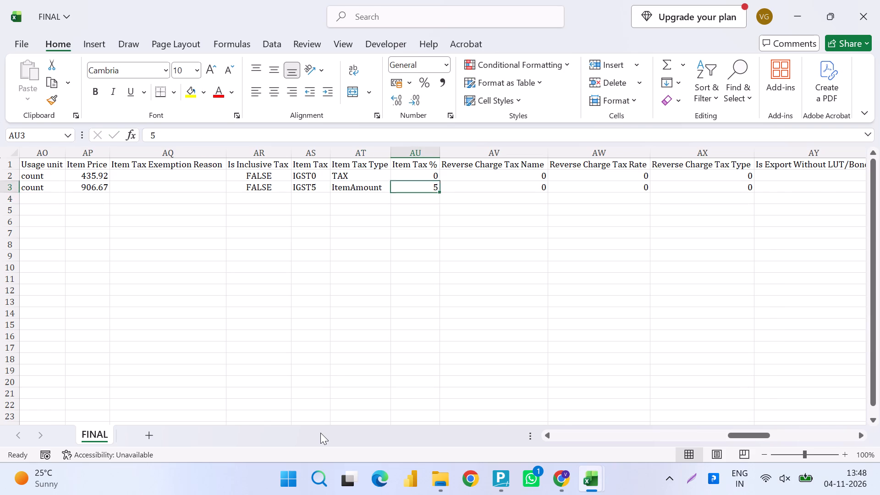
pyautogui.hotkey('alt', 'Tab')
pyautogui.press('Left')
pyautogui.hotkey('alt', 'Tab')
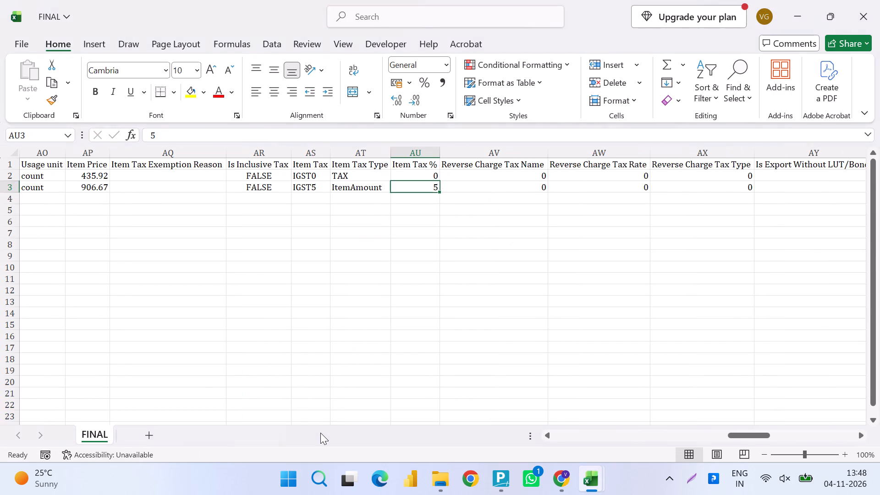
# Save the FINAL workbook.
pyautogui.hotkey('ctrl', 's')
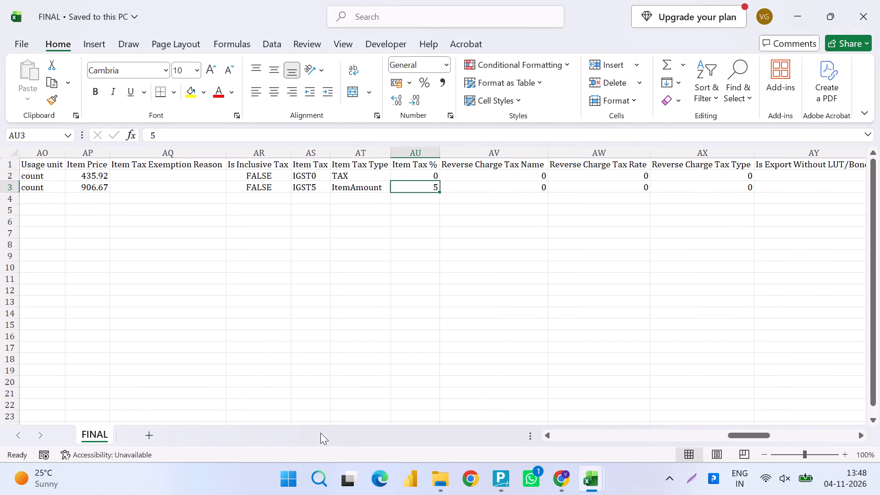
# Search the computer and web for joine.zoho and open Zoho's Join Remote Support Session result in Edge.
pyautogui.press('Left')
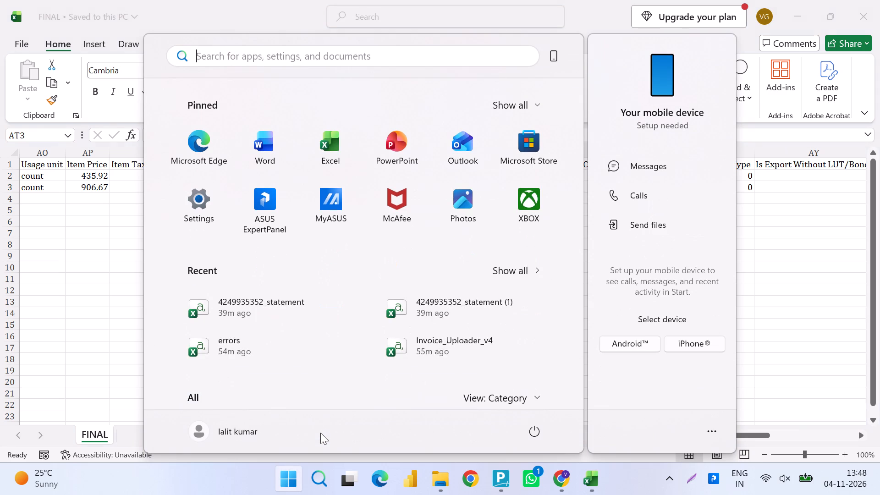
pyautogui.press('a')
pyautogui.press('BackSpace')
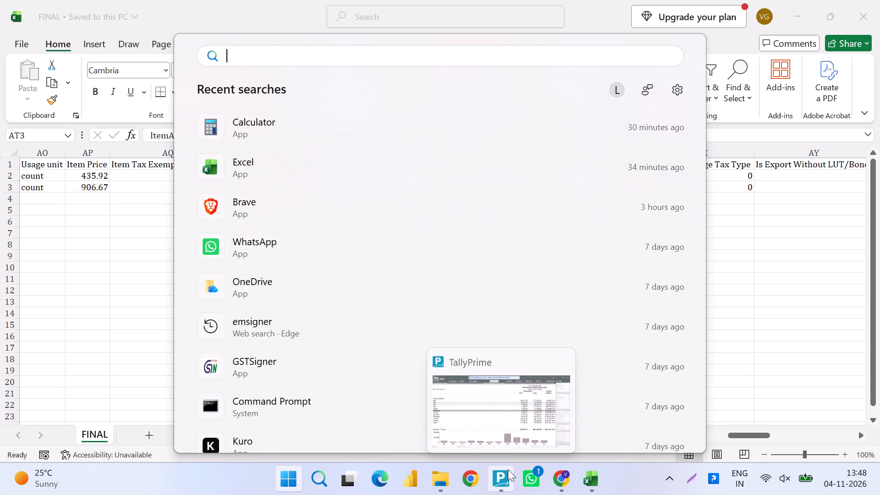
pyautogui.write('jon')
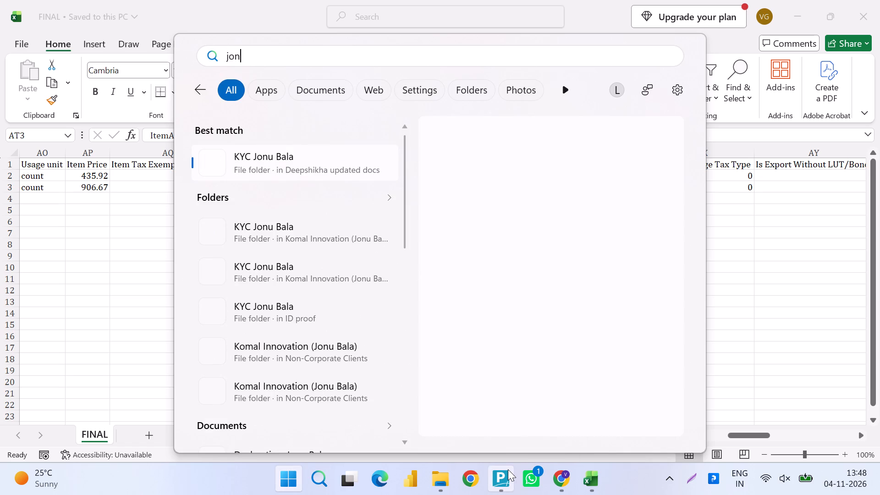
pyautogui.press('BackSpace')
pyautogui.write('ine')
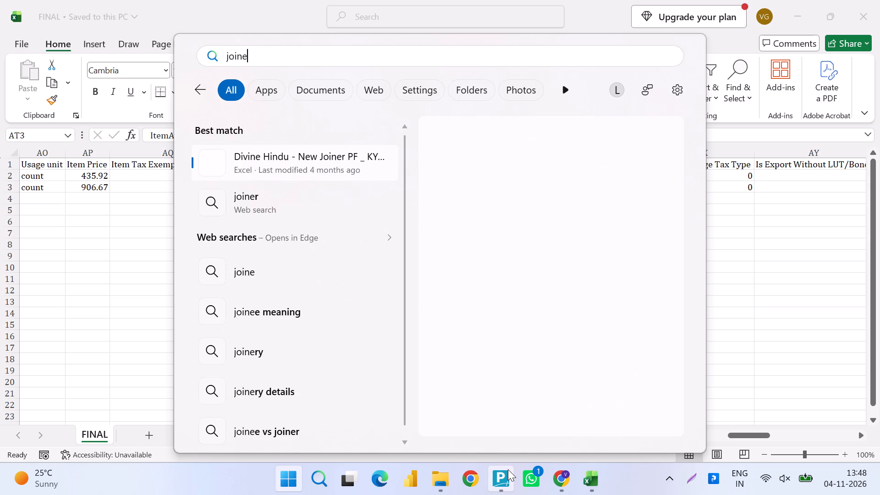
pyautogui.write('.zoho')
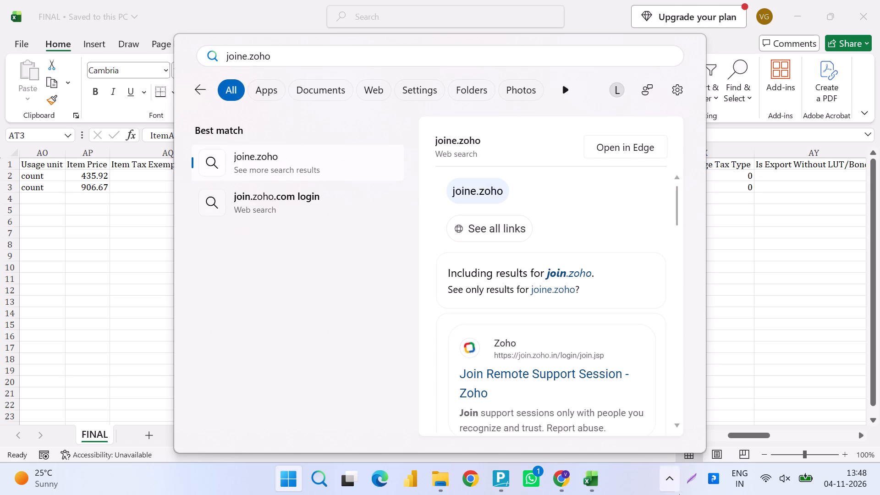
pyautogui.click(579, 363)
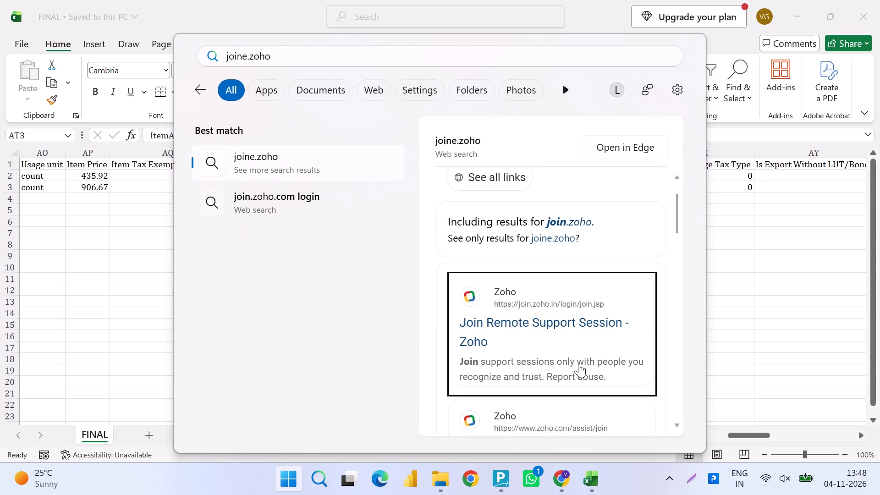
pyautogui.click(500, 325)
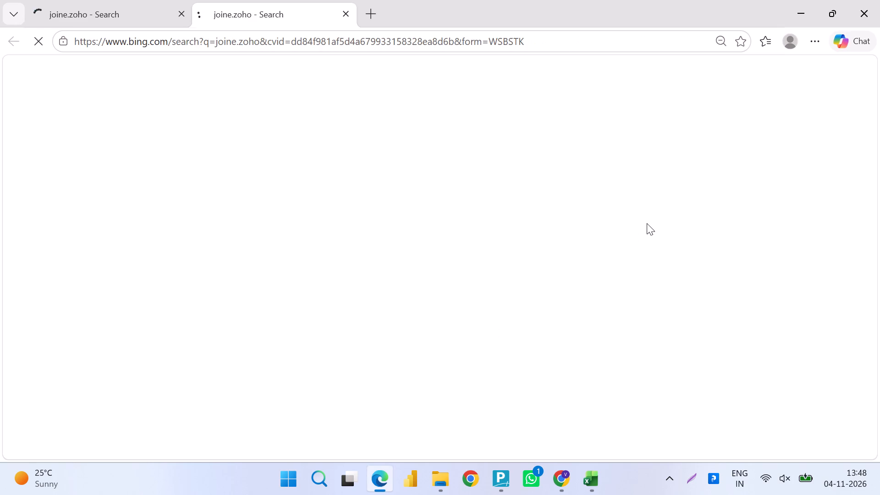